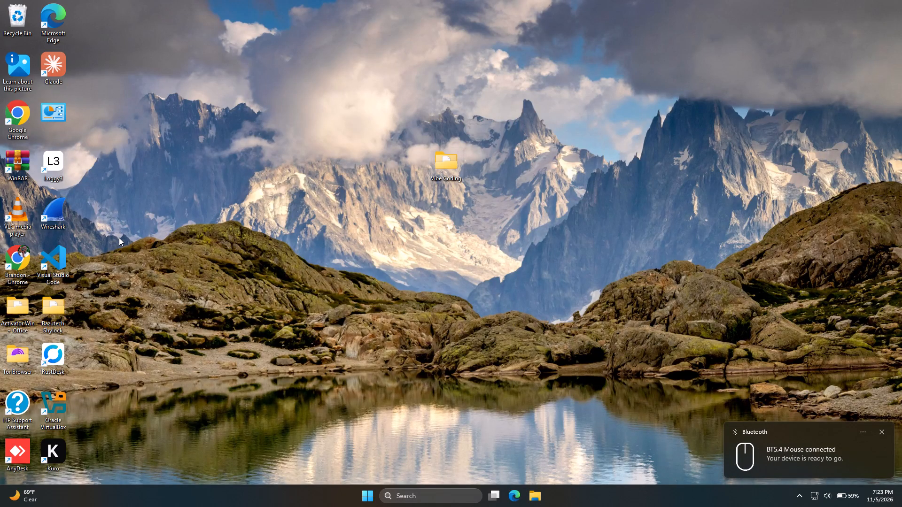
Open Google Chrome from the desktop.
double_click(14, 108)
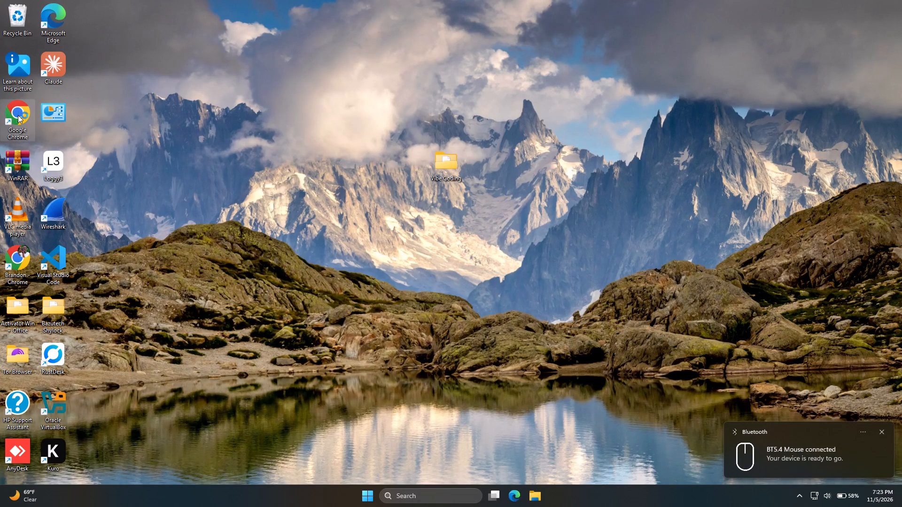
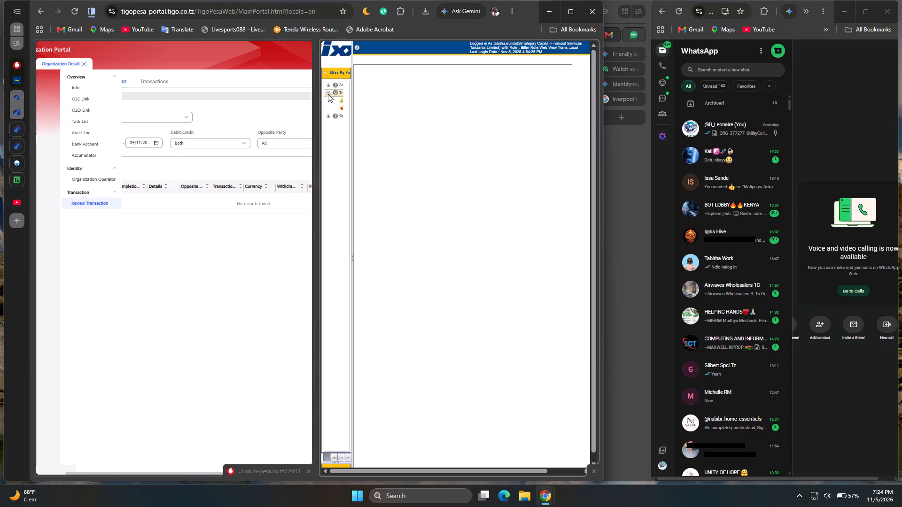
Open the Biller Sales Transactions report and set its number of records per page to 300.
double_click(330, 106)
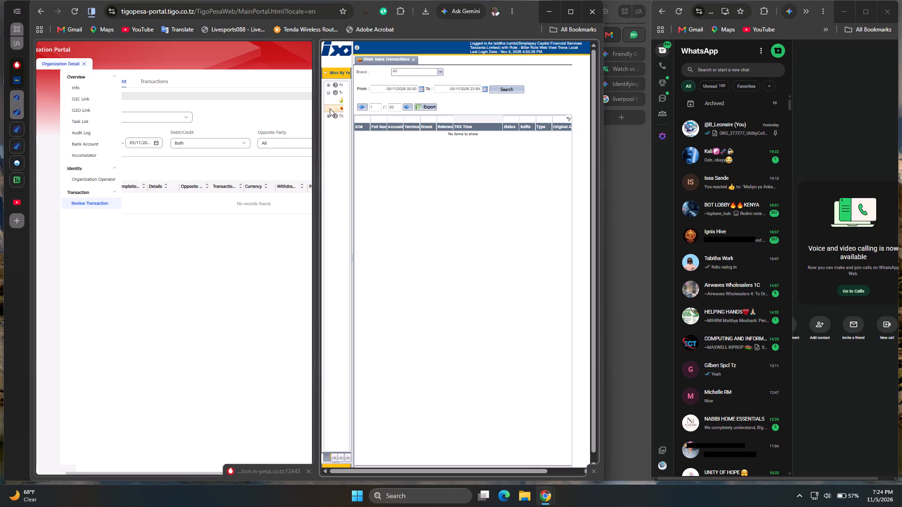
double_click(391, 106)
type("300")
Set the Biller Sales Transactions page number to 2 and search the transactions for 05/11/2026.
left_click(378, 108)
key("BackSpace")
key("2")
left_click(510, 89)
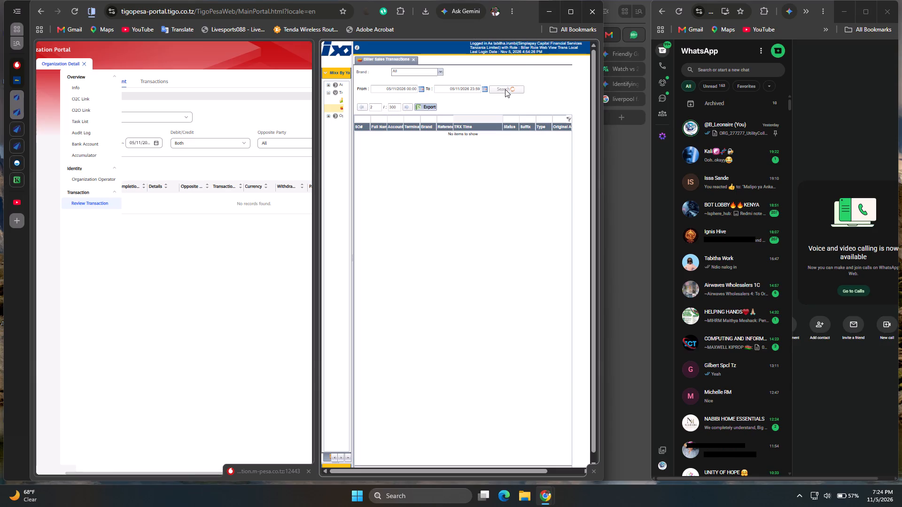
Select the Utility Collection Account for the account statement in the M-Pesa Organization Portal.
left_click(161, 116)
left_click(156, 149)
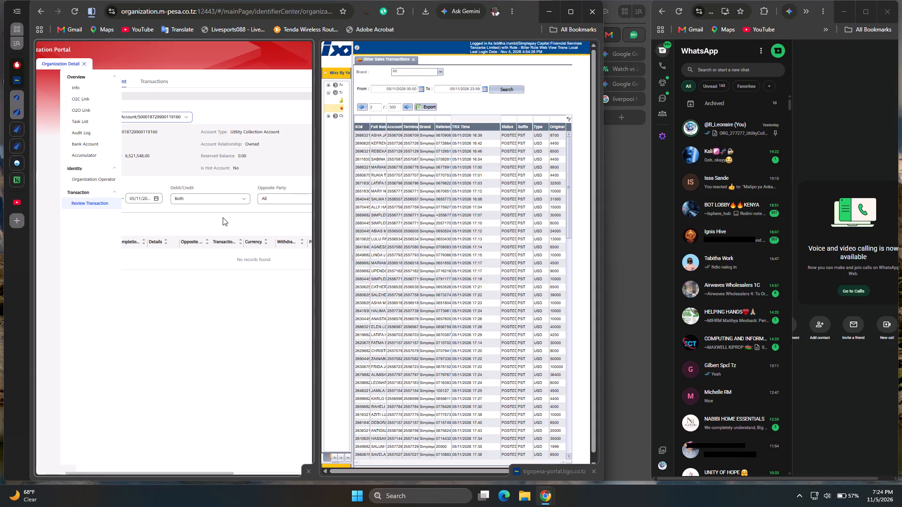
Export the biller sales transactions from the Tigo Pesa portal.
left_click(223, 217)
scroll(469, 242, "down", 5)
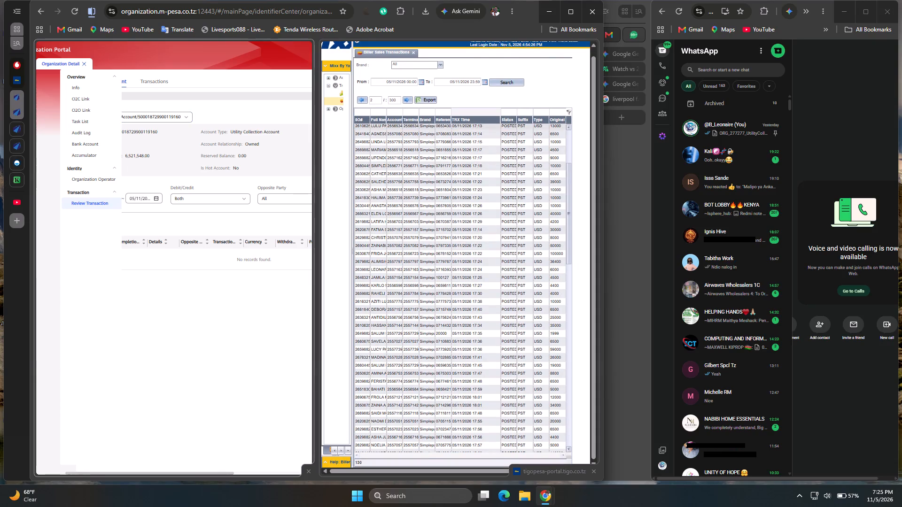
left_click(432, 99)
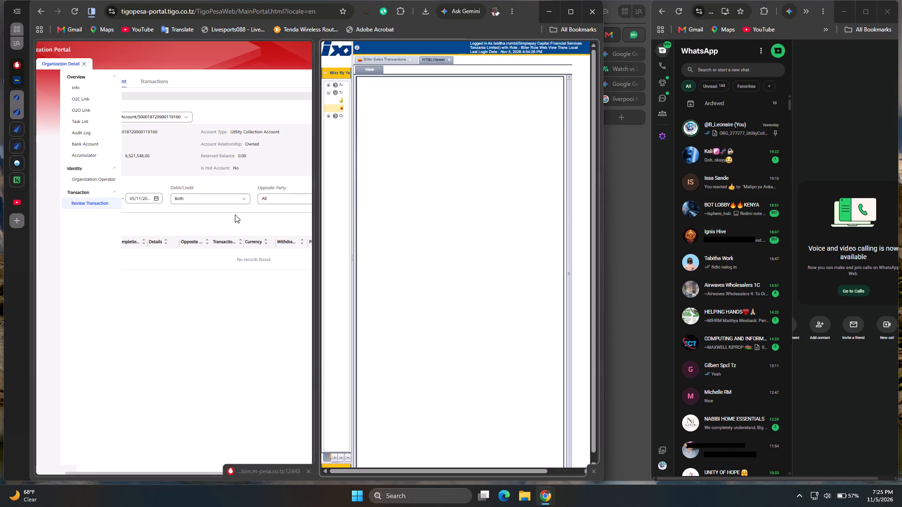
Set the M-Pesa statement's completion start date to 05/11/2026 and search for its transactions.
scroll(252, 215, "down", 1)
middle_click(252, 215)
scroll(252, 215, "up", 1)
left_click(151, 216)
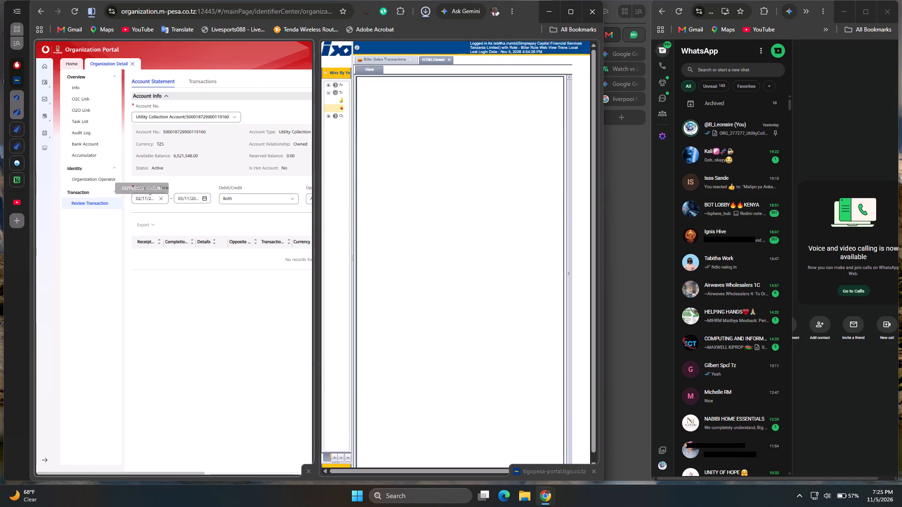
left_click(146, 198)
left_click(202, 278)
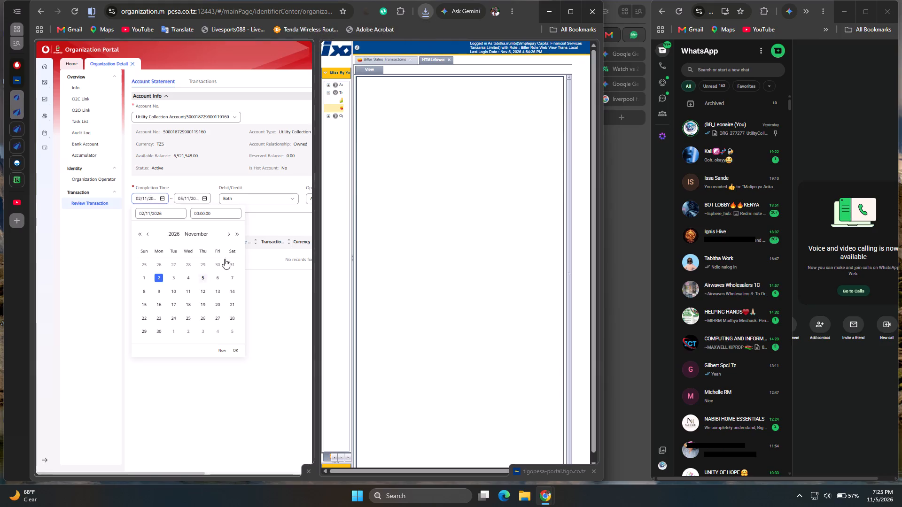
left_click(270, 222)
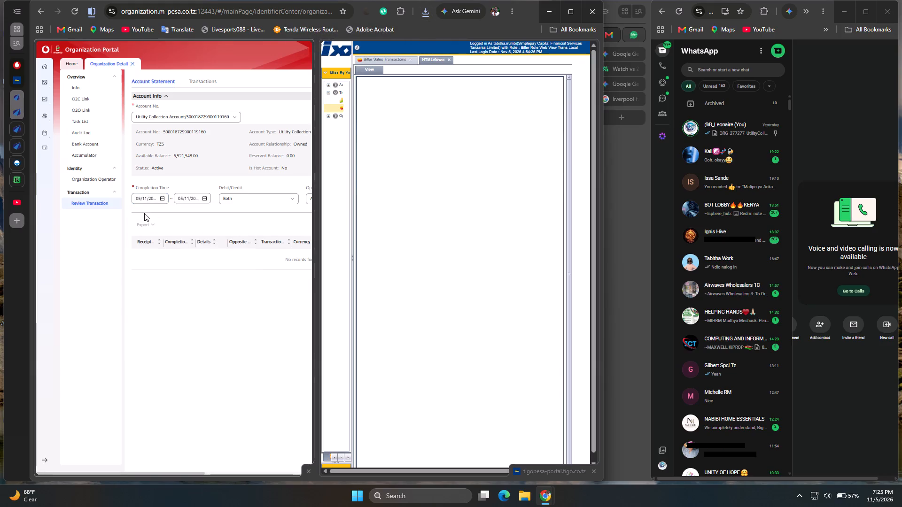
middle_click(144, 213)
left_click(270, 212)
left_click(262, 200)
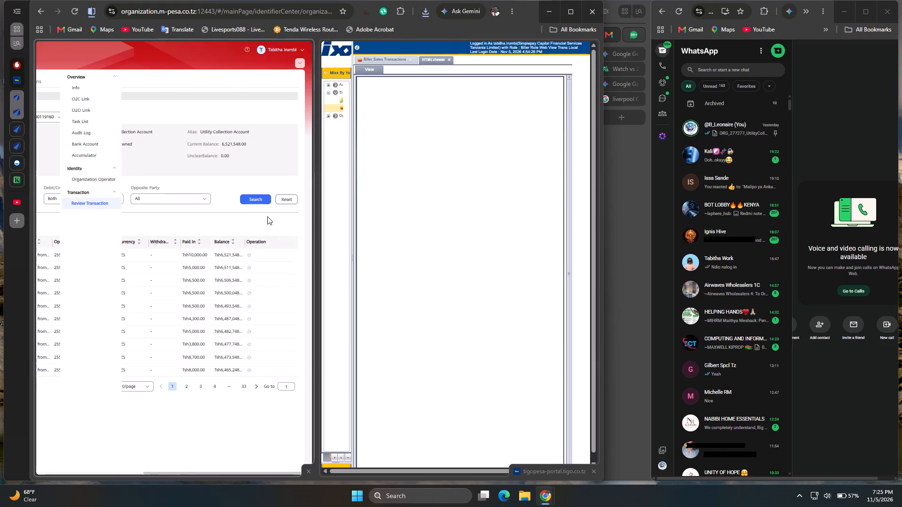
Export the M-Pesa account statement in Excel format.
middle_click(267, 216)
left_click(144, 218)
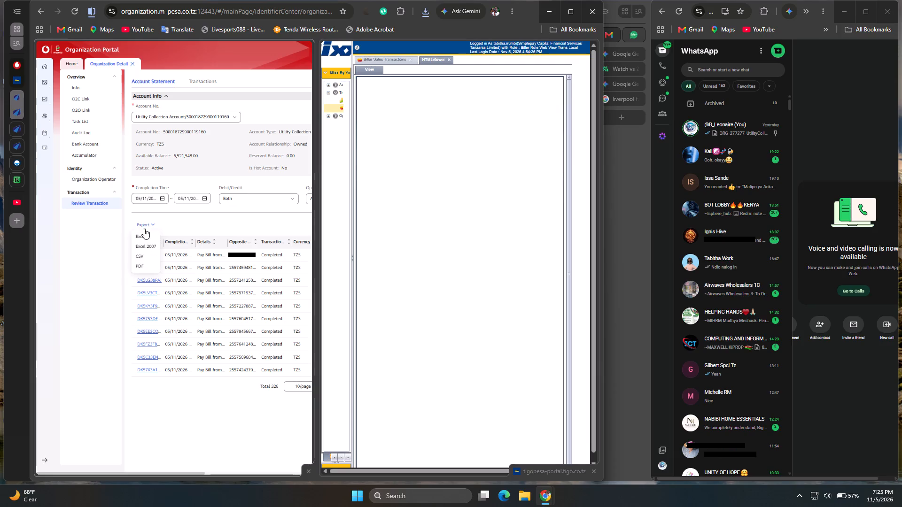
left_click(144, 236)
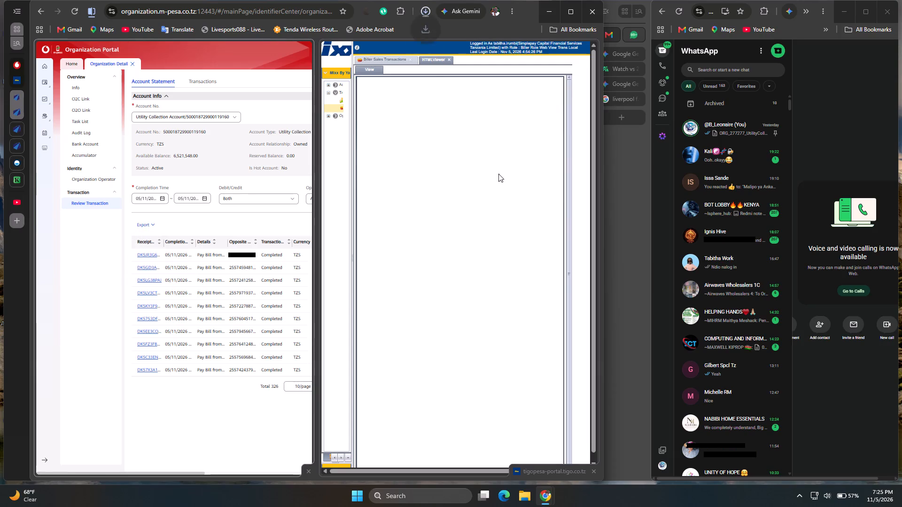
Switch to the Atlas TZ Payments page and upload the newest ORG_277277 utility collection account file from Downloads.
left_click(19, 107)
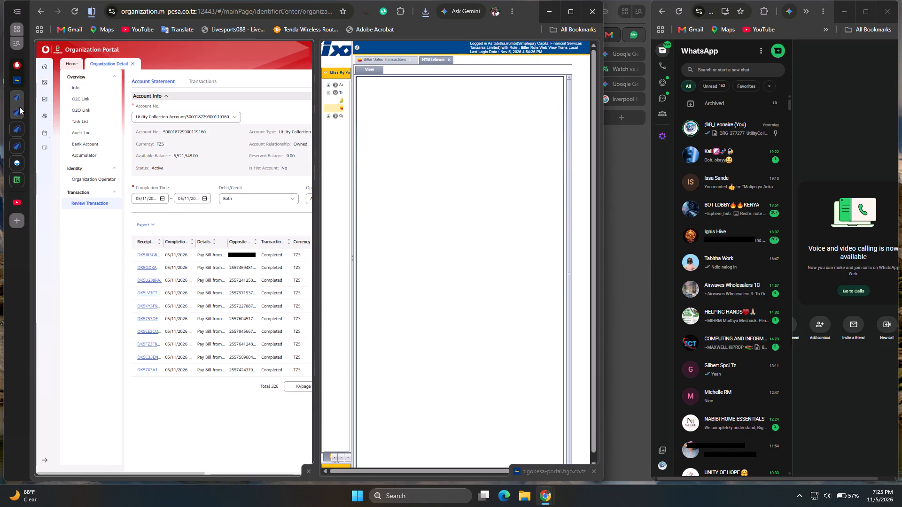
left_click(560, 78)
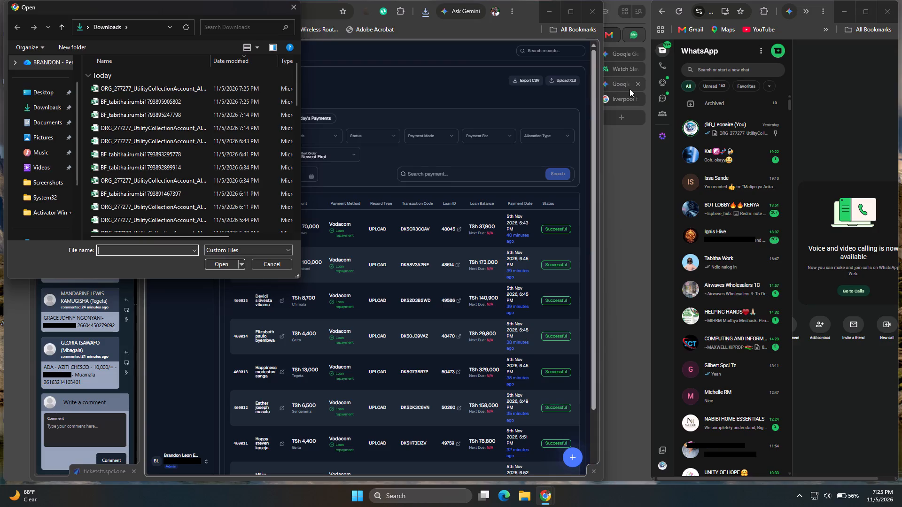
double_click(238, 89)
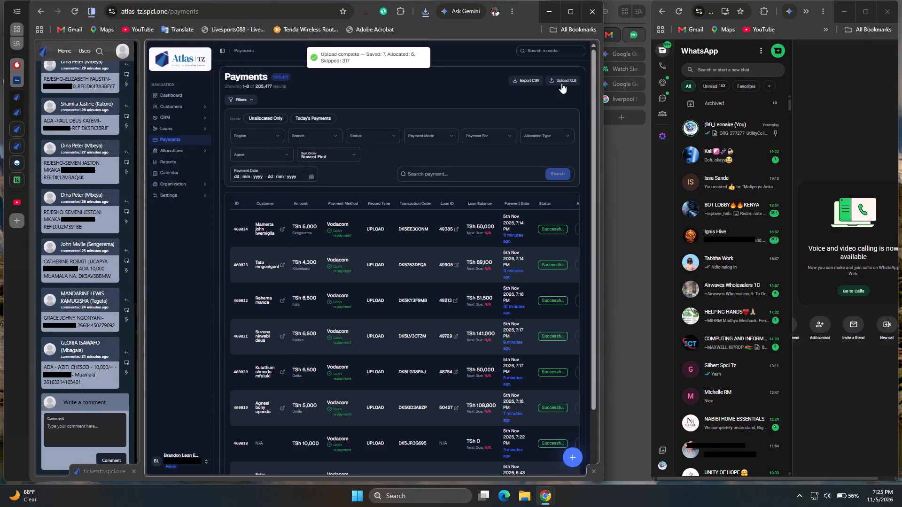
Upload the newest BF_ biller sales export from Downloads to the Atlas TZ payments.
left_click(562, 82)
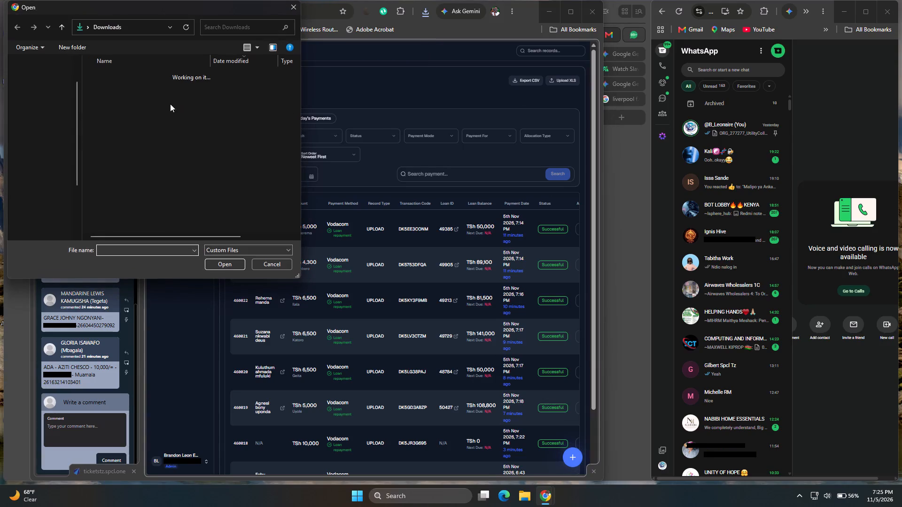
double_click(168, 100)
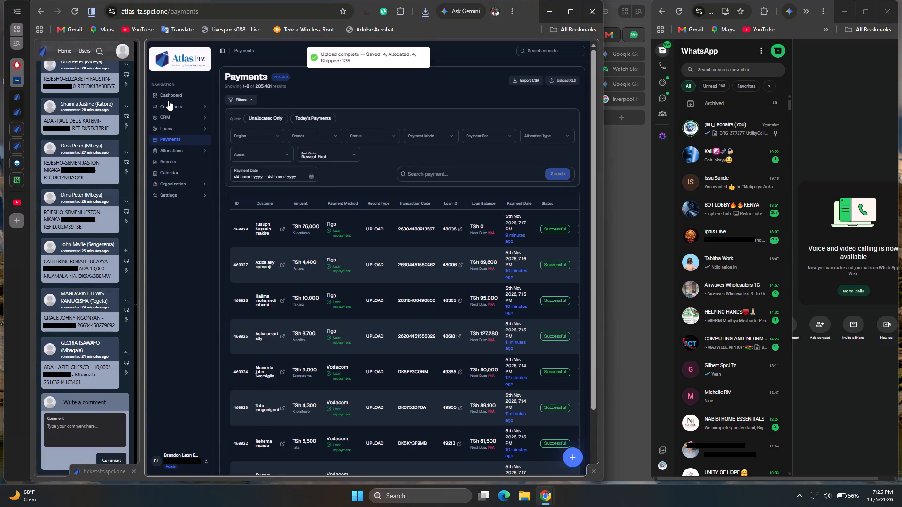
Collapse the Atlas sidebar and search the payments for the reference copied from the ticket's first unresolved comment.
left_click(222, 52)
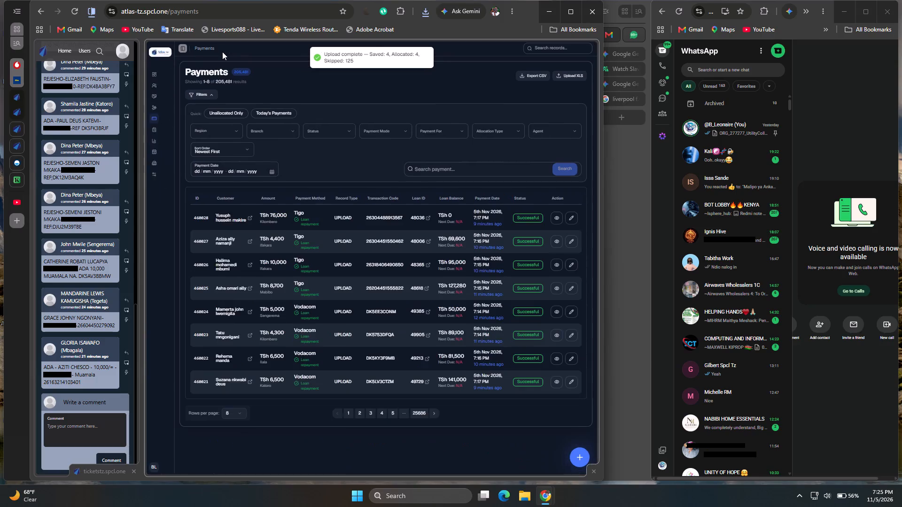
scroll(88, 167, "up", 3)
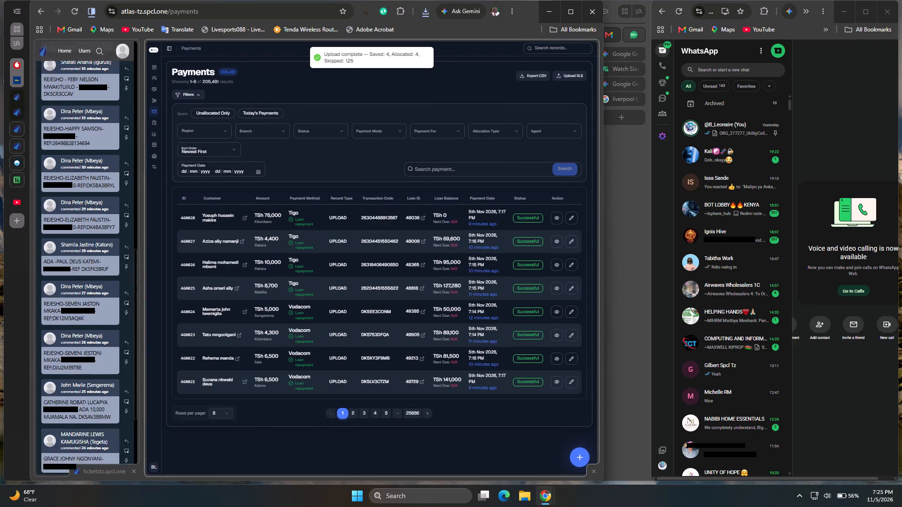
scroll(88, 167, "up", 12)
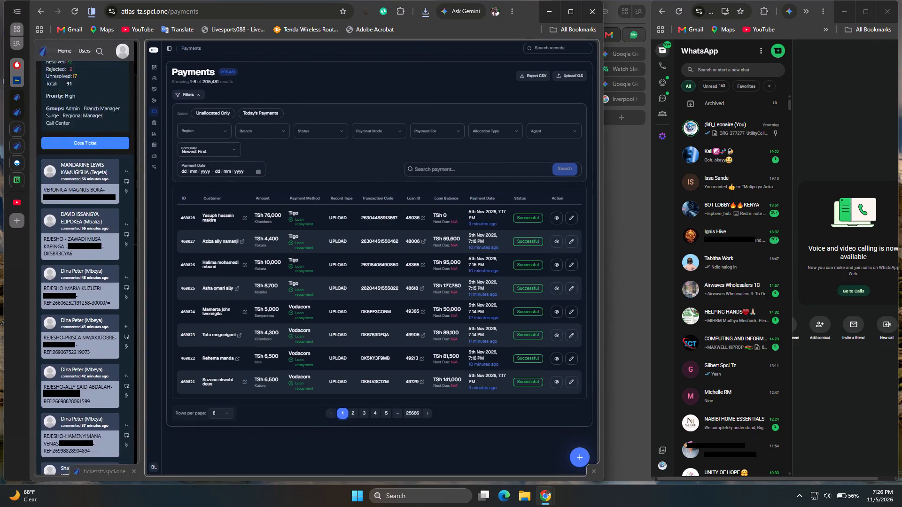
double_click(92, 266)
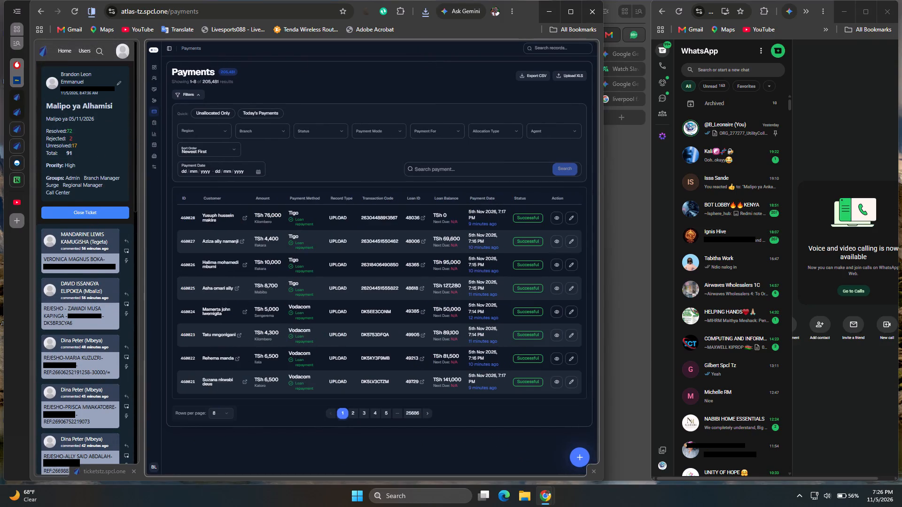
right_click(92, 266)
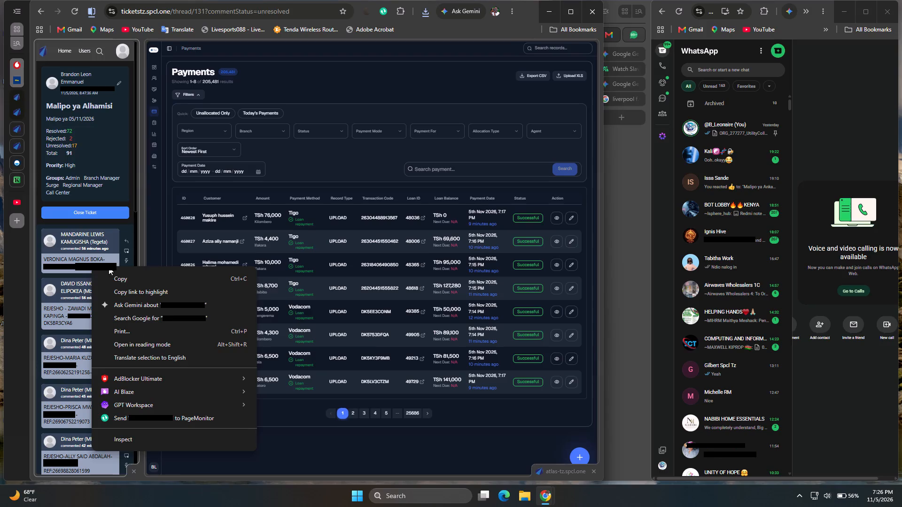
left_click(124, 278)
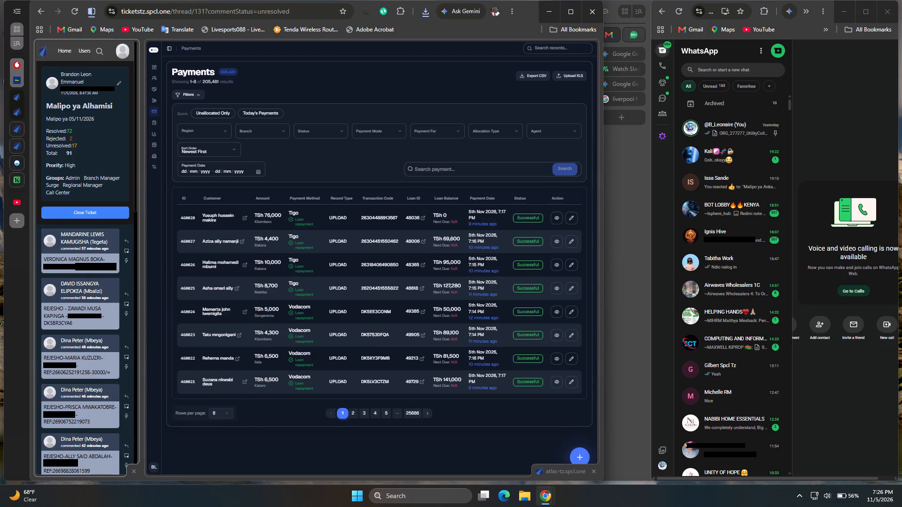
left_click(445, 169)
right_click(445, 169)
left_click(486, 286)
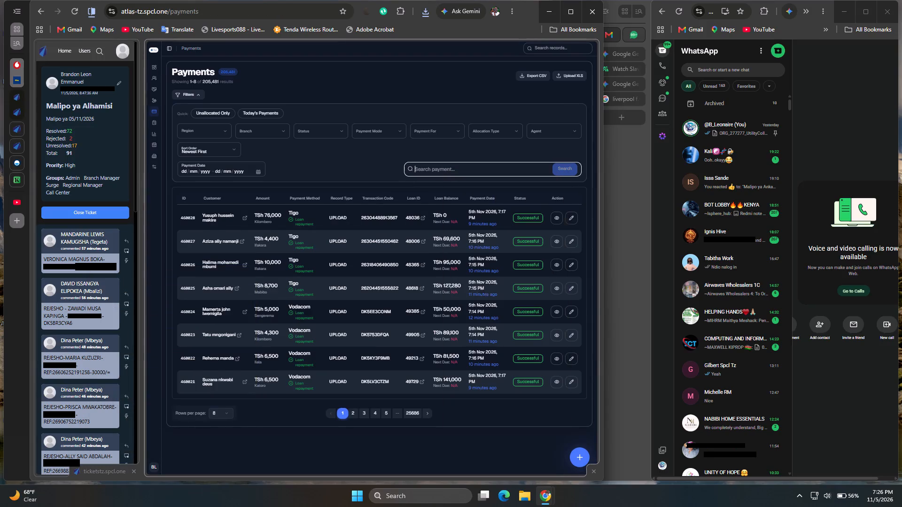
left_click(569, 164)
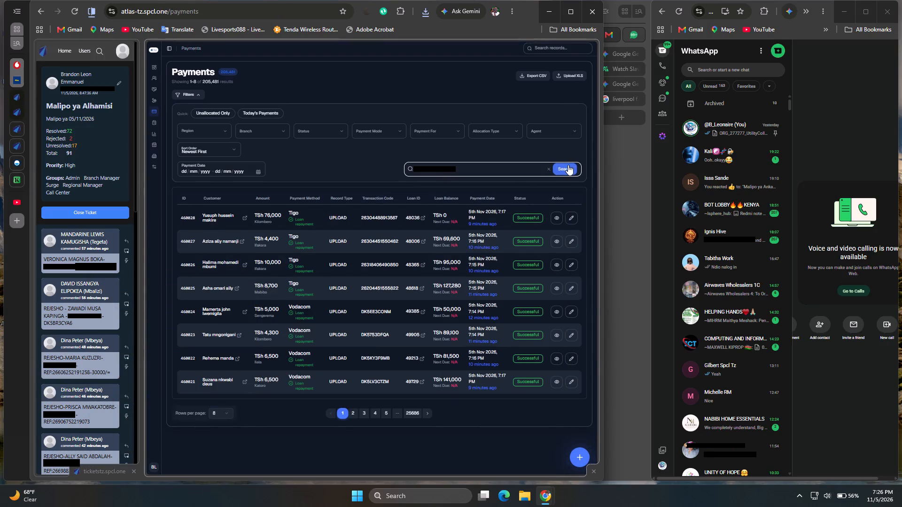
Look up the first comment's phone number in the Allocate Payment form for the TSh 10,000 Tigo payment, then close it without allocating.
double_click(65, 266)
right_click(65, 266)
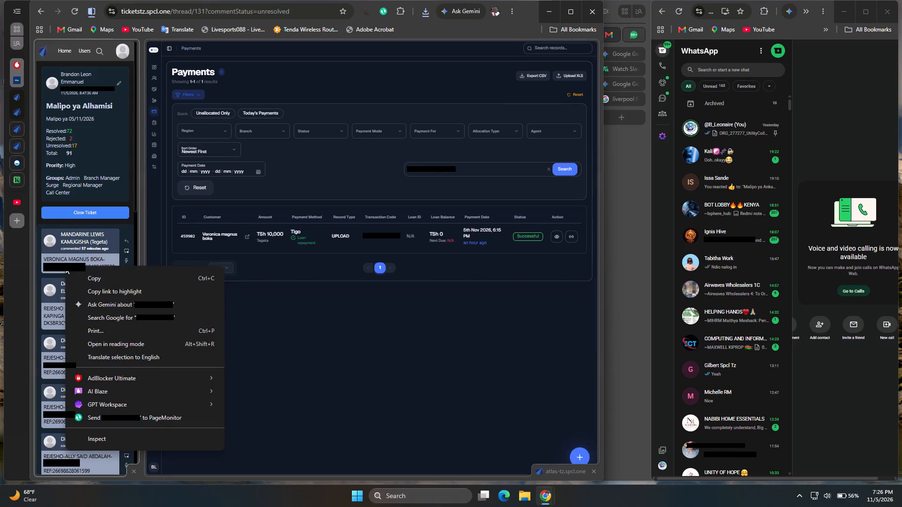
left_click(568, 239)
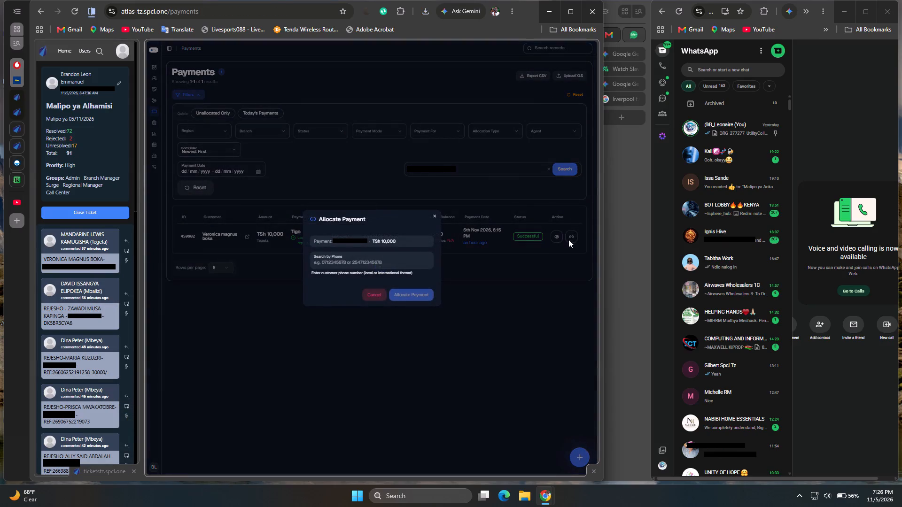
right_click(397, 264)
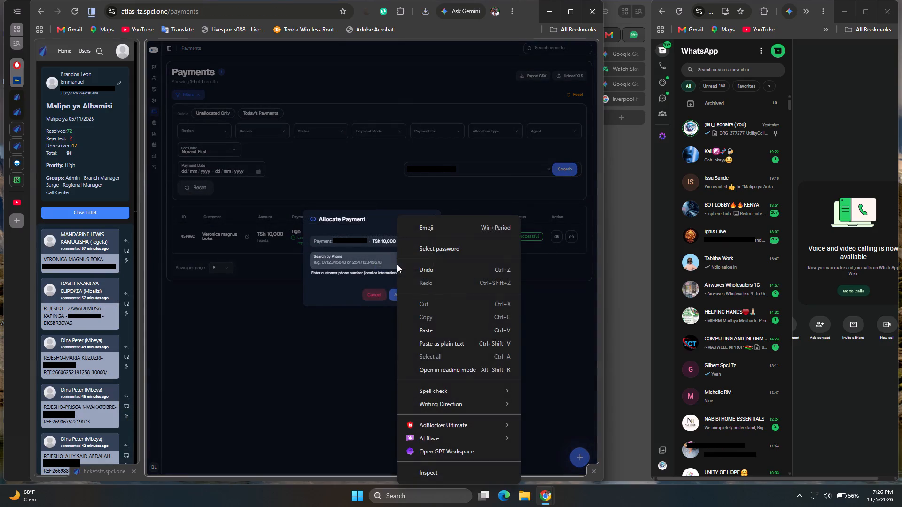
left_click(440, 331)
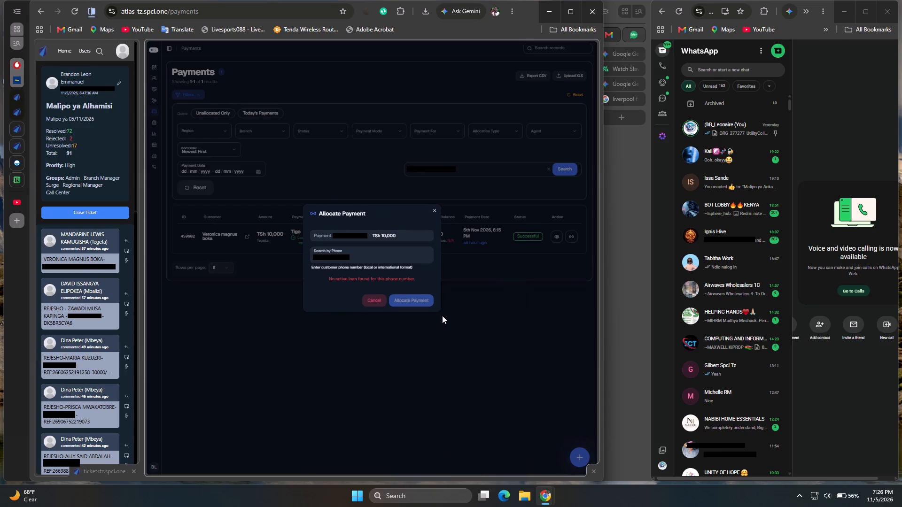
left_click(482, 256)
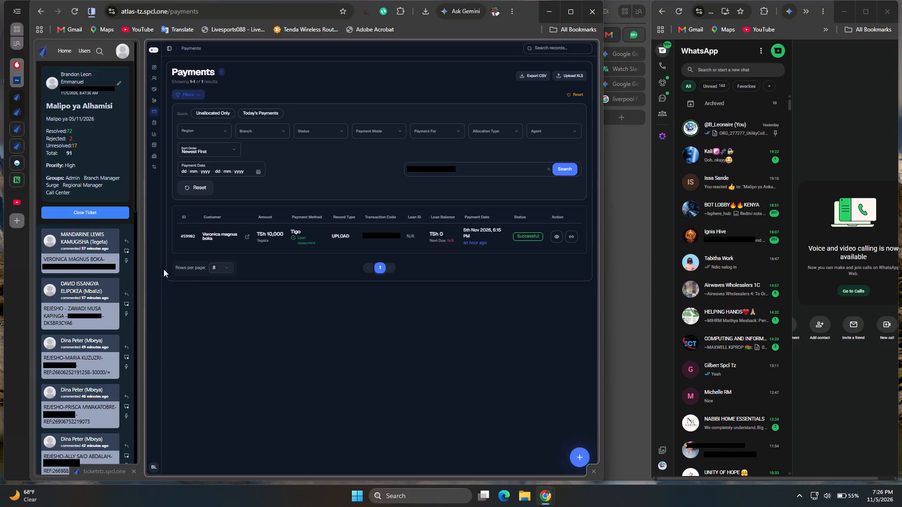
Mark the first unresolved ticket comment from Tegeta with a thumbs-up reaction.
left_click(125, 248)
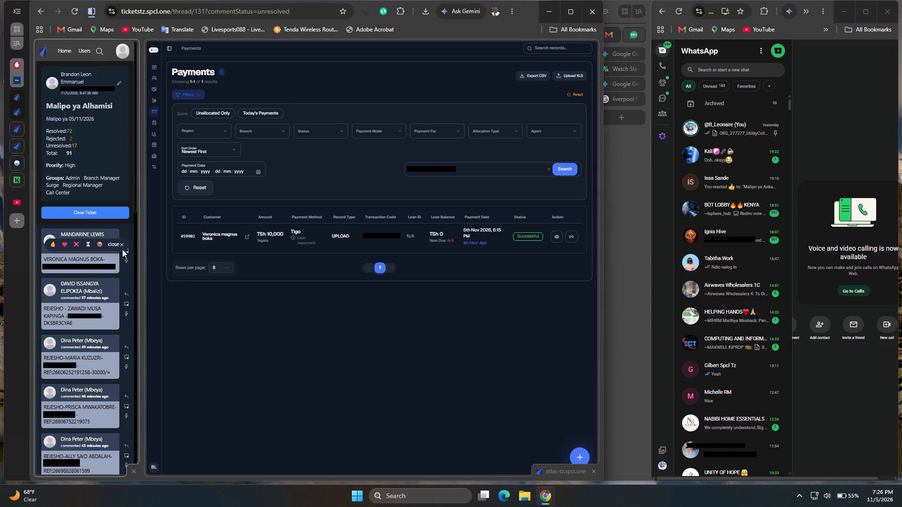
left_click(53, 247)
double_click(69, 322)
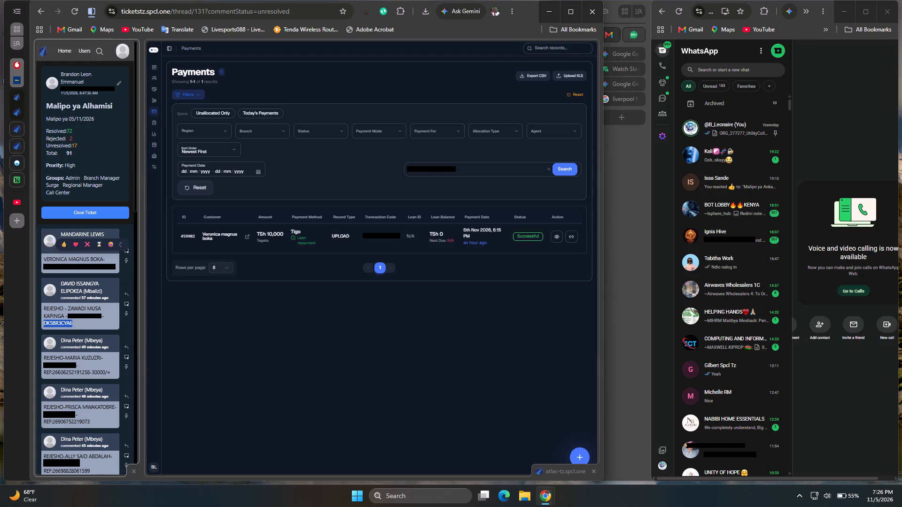
right_click(69, 322)
left_click(101, 149)
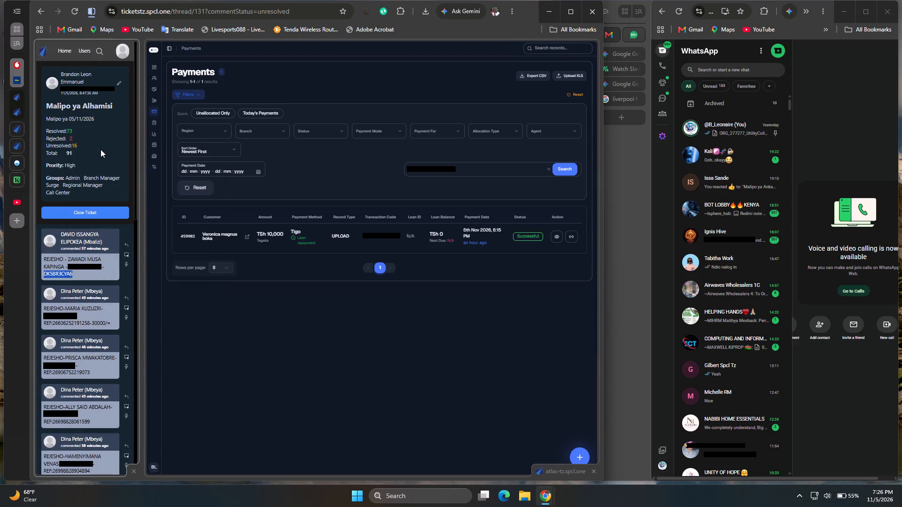
double_click(438, 170)
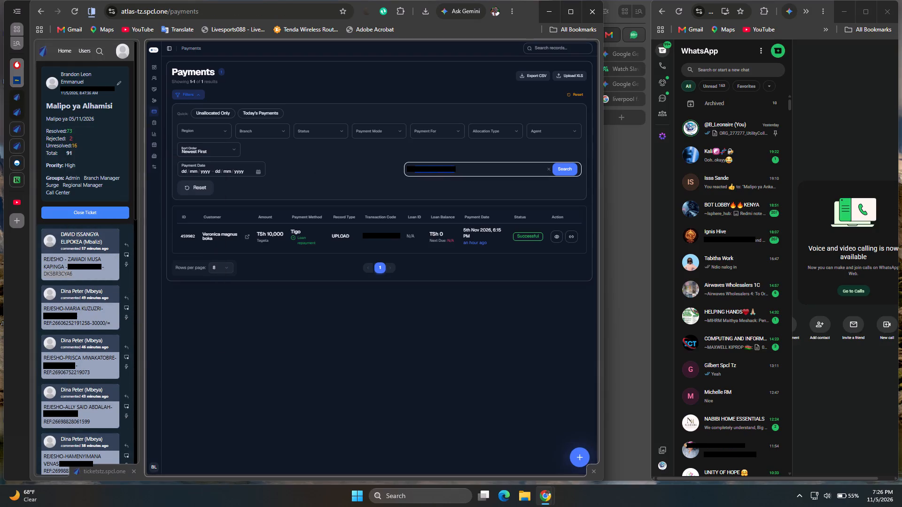
right_click(438, 170)
left_click(469, 250)
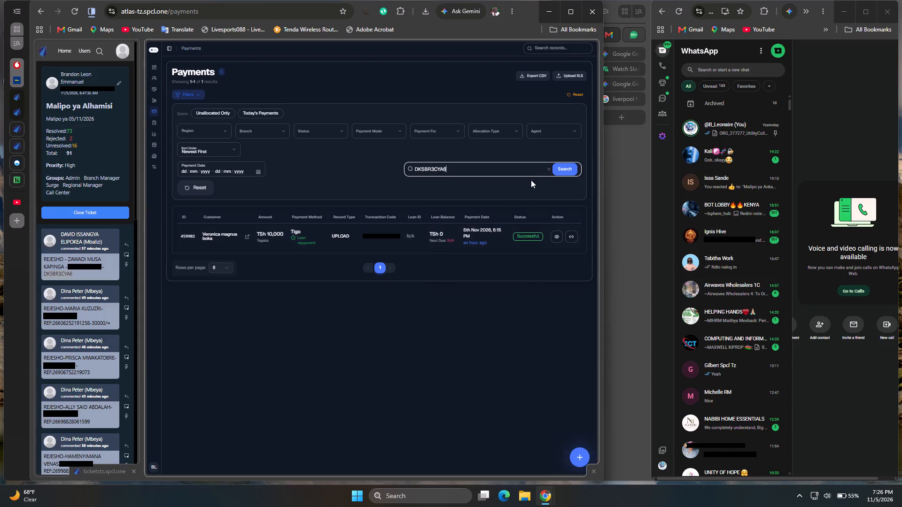
left_click(572, 171)
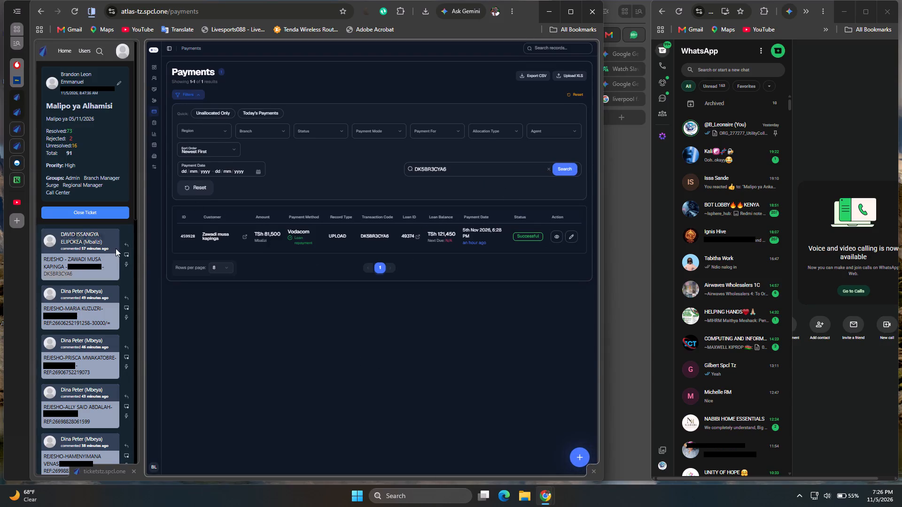
left_click(127, 253)
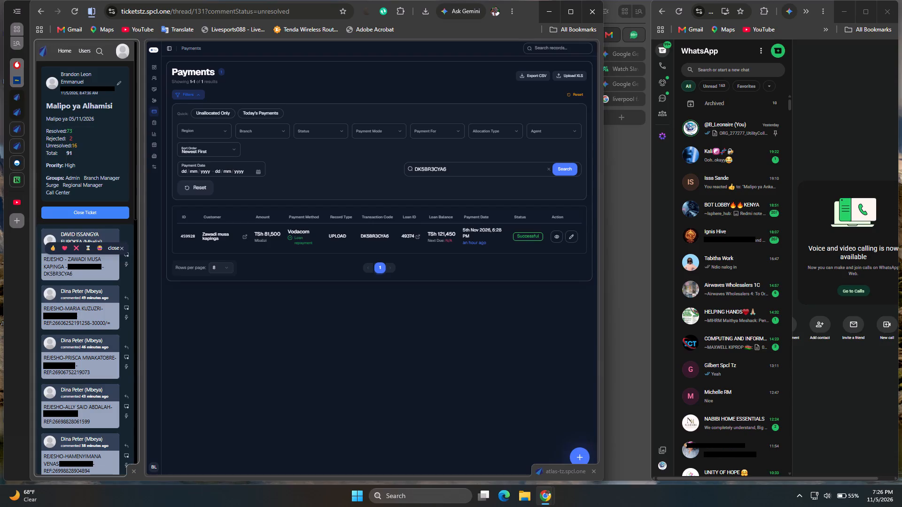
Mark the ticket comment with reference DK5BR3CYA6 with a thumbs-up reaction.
left_click(51, 248)
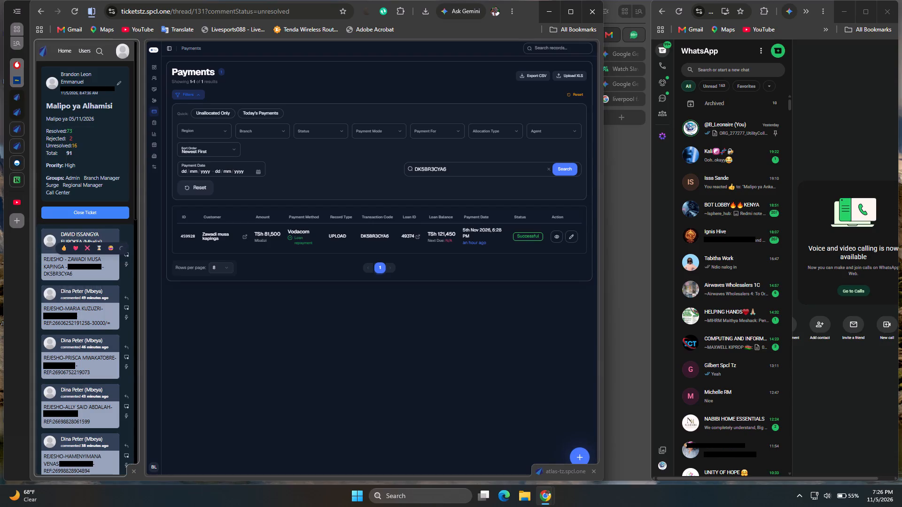
double_click(77, 268)
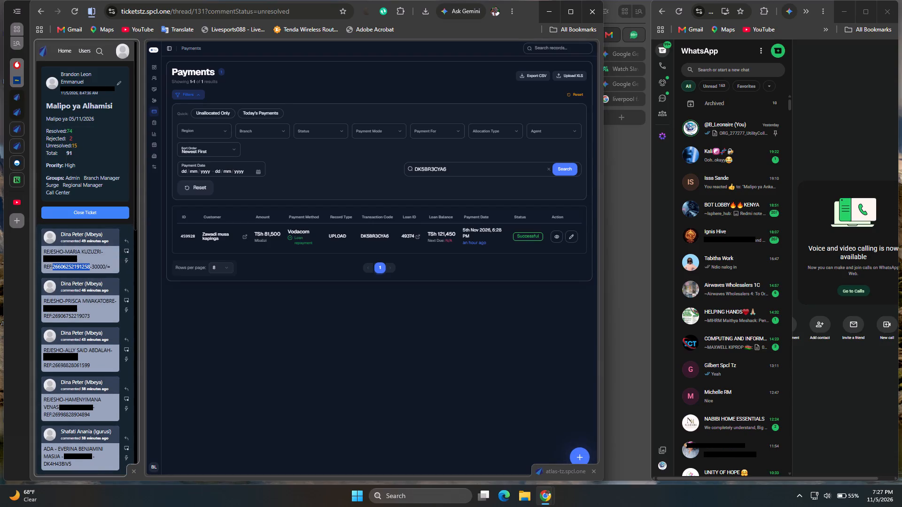
right_click(77, 268)
left_click(101, 276)
double_click(431, 168)
right_click(431, 168)
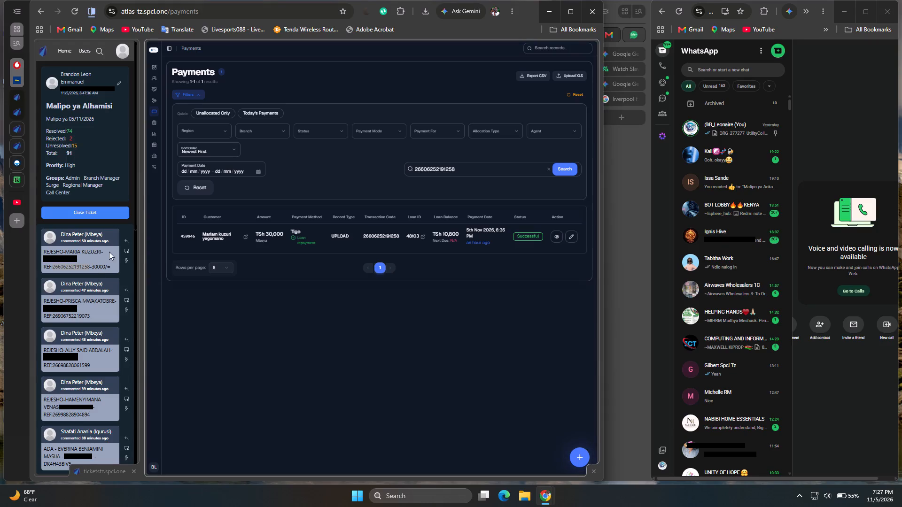
left_click(125, 250)
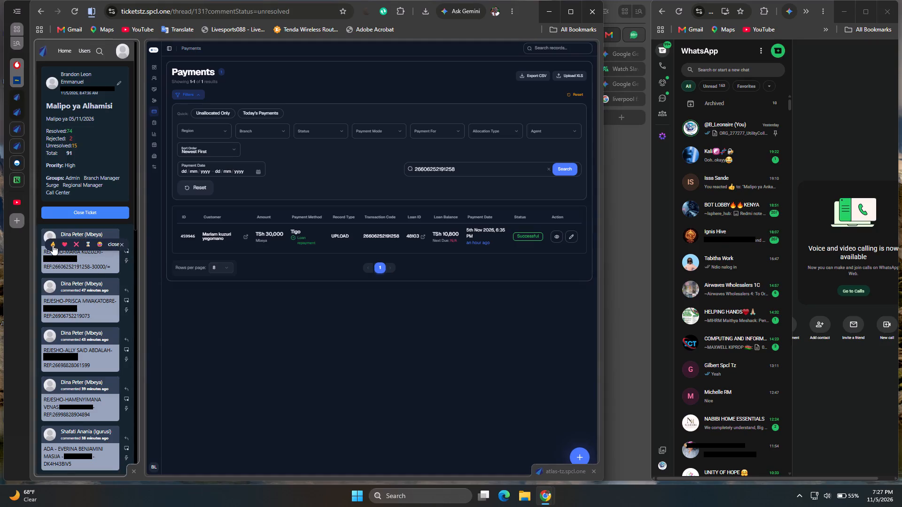
left_click(53, 245)
double_click(75, 317)
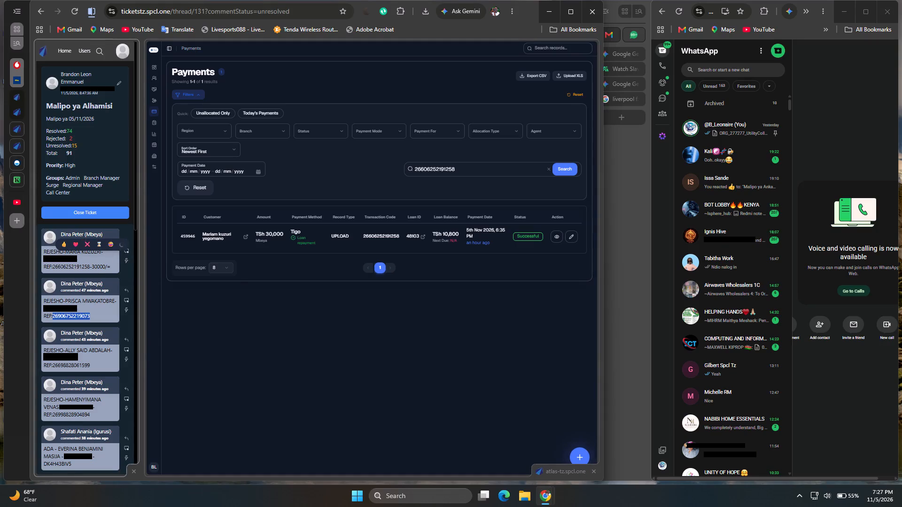
right_click(75, 317)
left_click(116, 146)
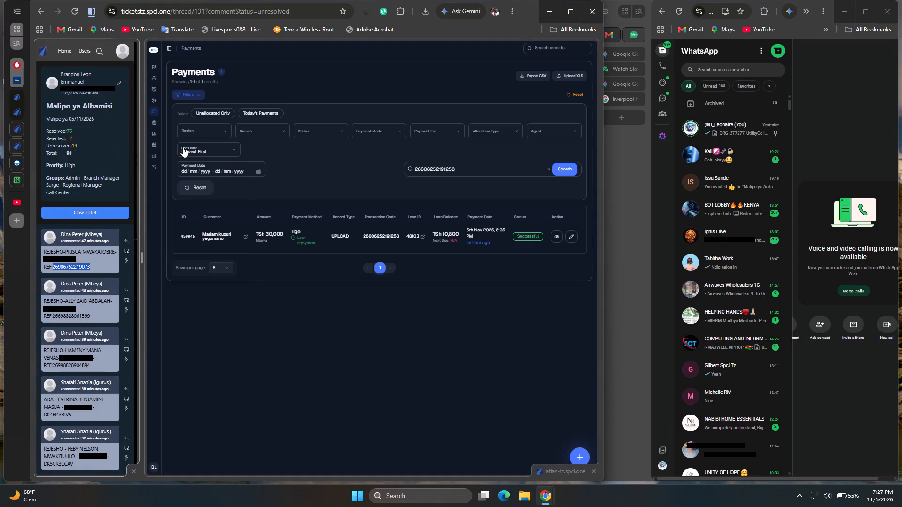
double_click(435, 168)
right_click(435, 168)
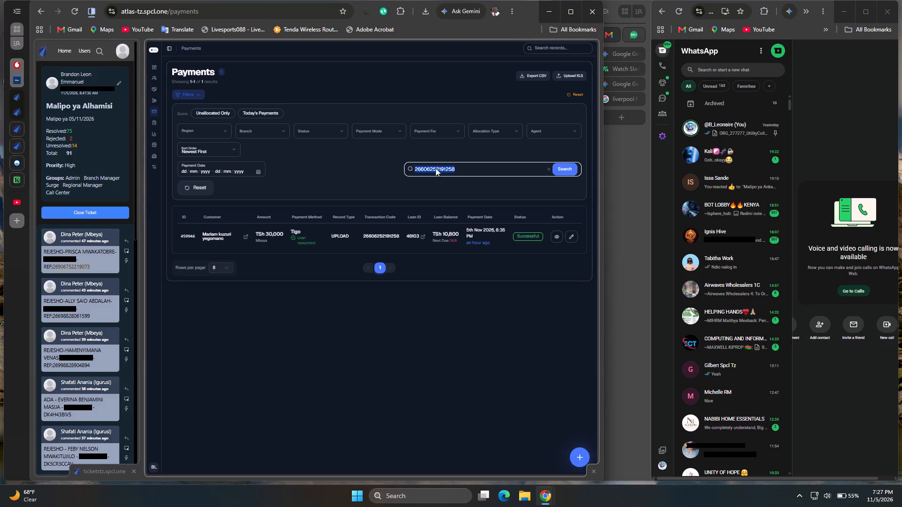
left_click(467, 251)
left_click(561, 168)
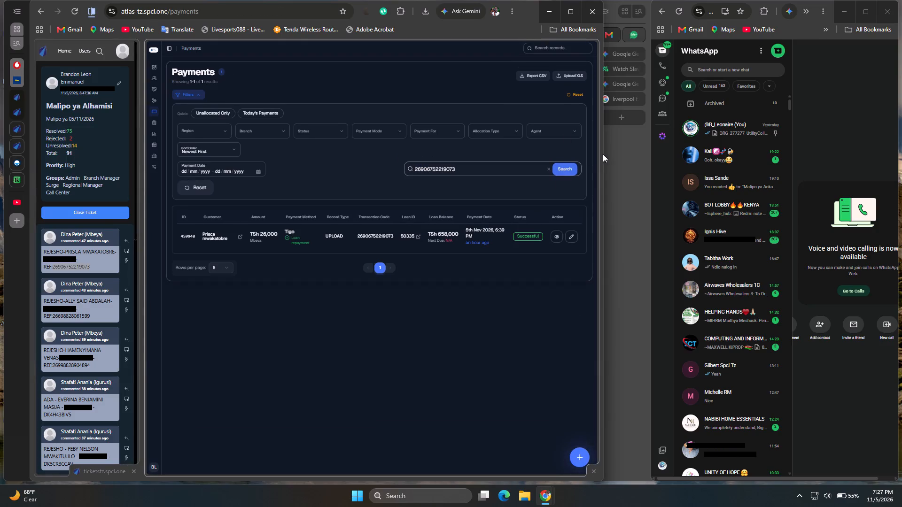
left_click(126, 249)
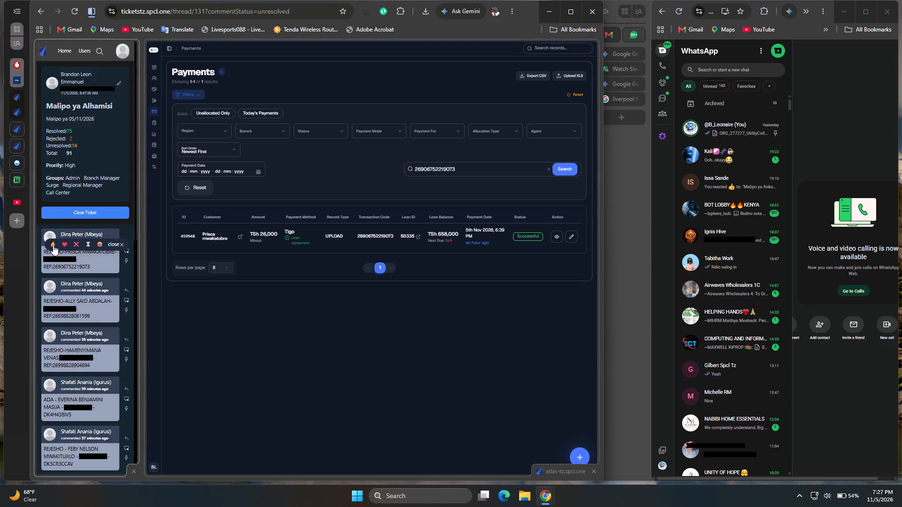
left_click(53, 245)
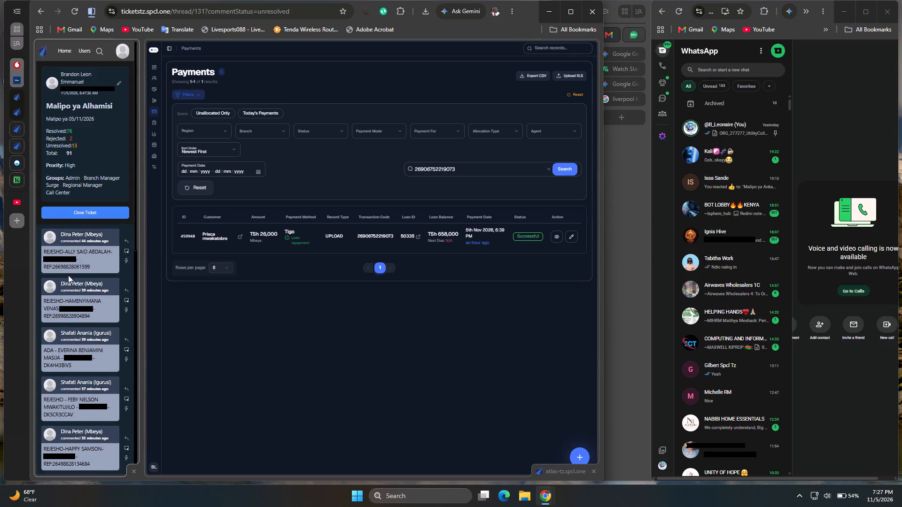
double_click(68, 268)
right_click(68, 268)
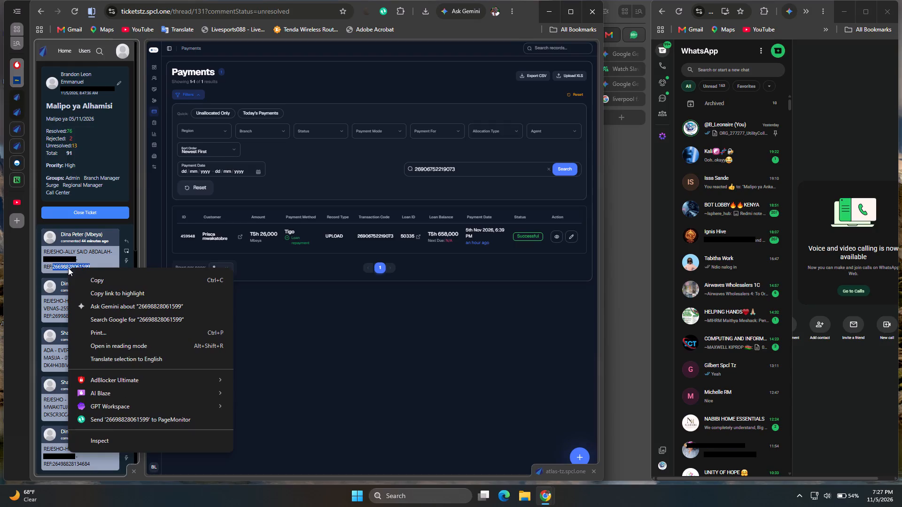
left_click(101, 284)
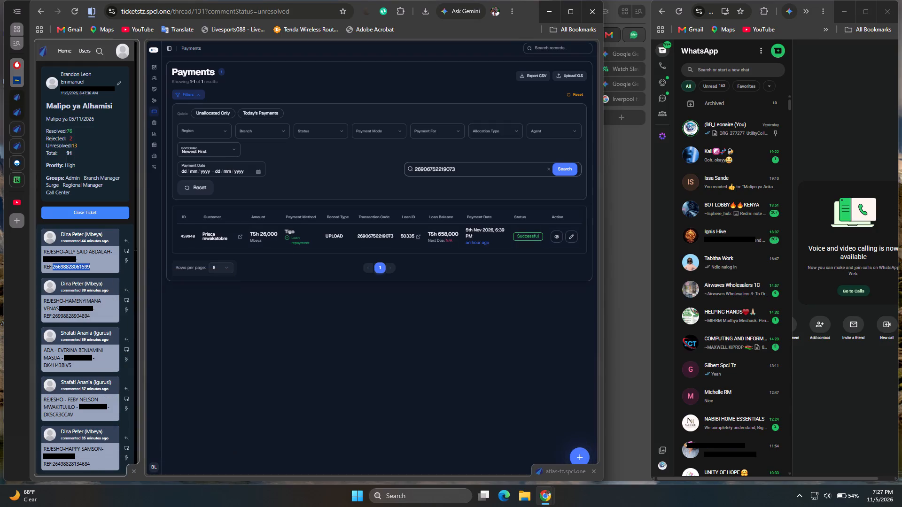
double_click(450, 170)
right_click(449, 170)
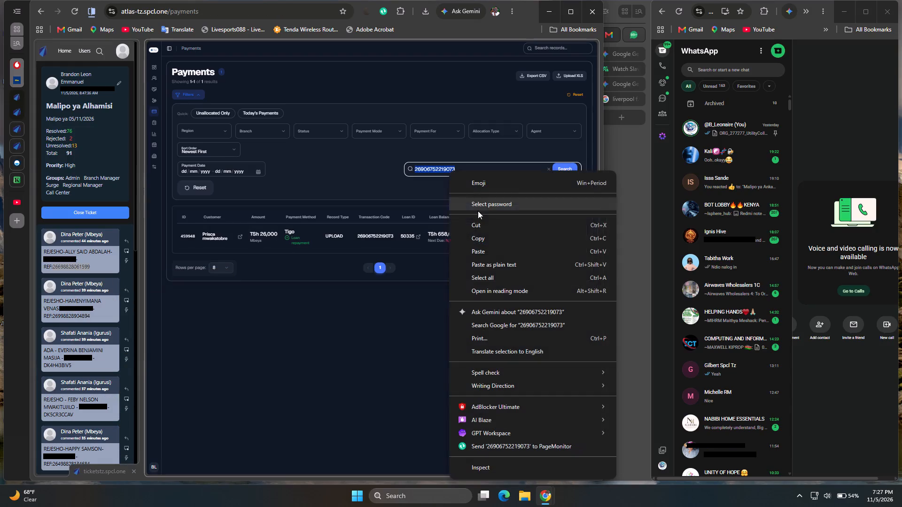
left_click(486, 252)
left_click(560, 168)
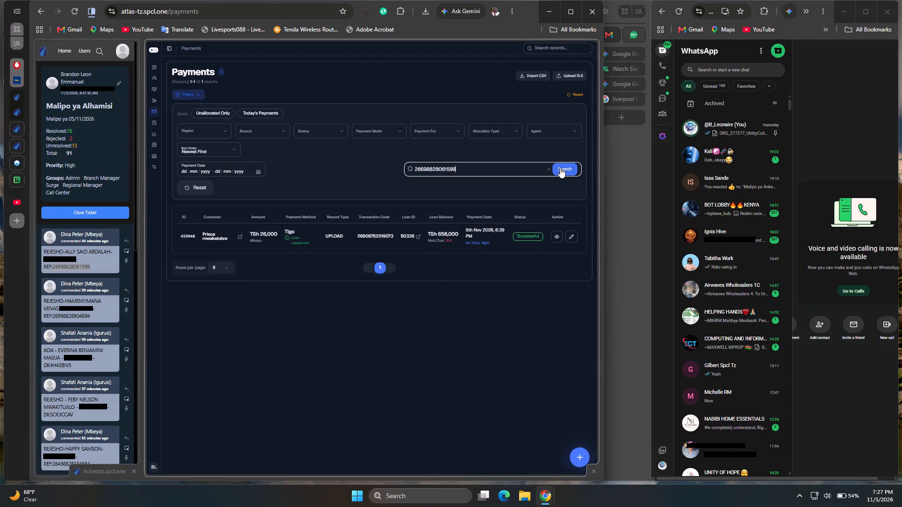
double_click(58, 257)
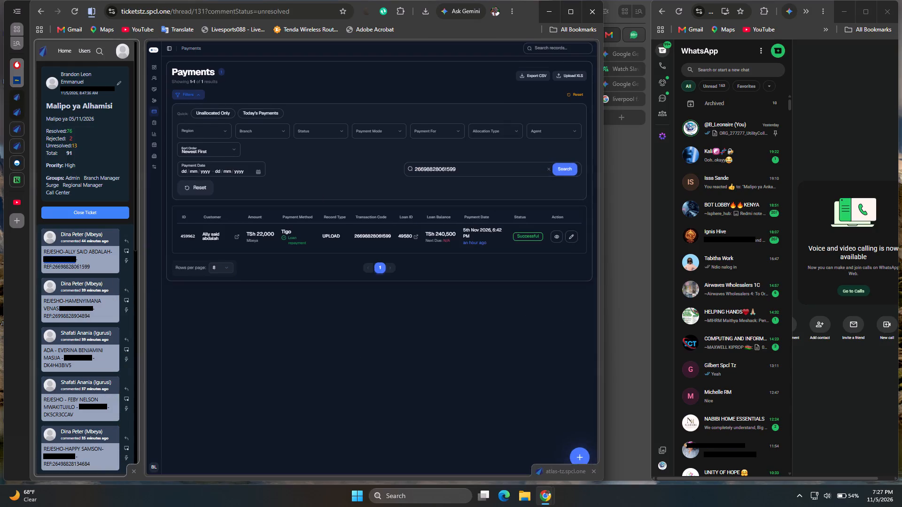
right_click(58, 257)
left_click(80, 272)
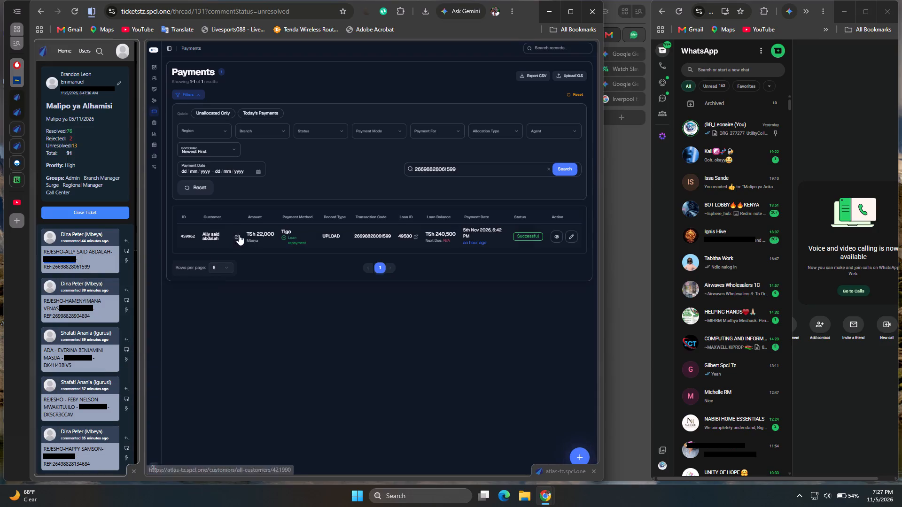
left_click(126, 250)
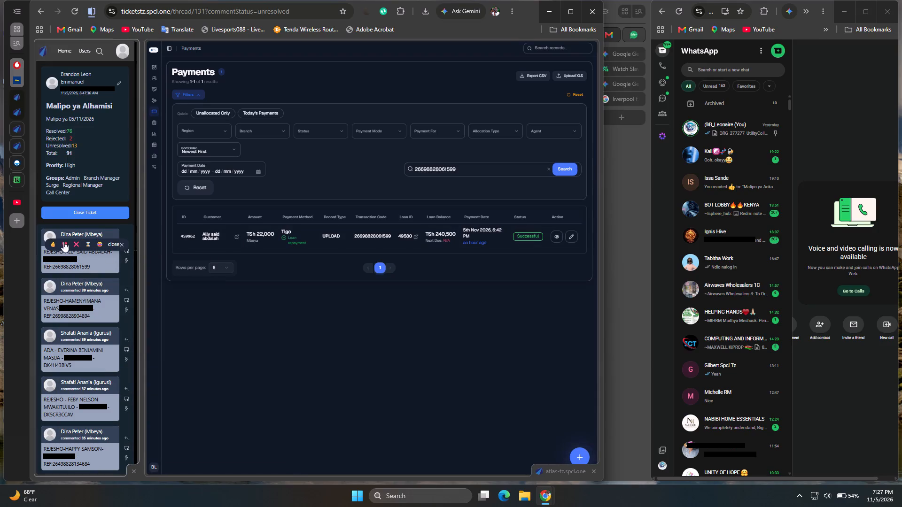
left_click(53, 242)
double_click(81, 316)
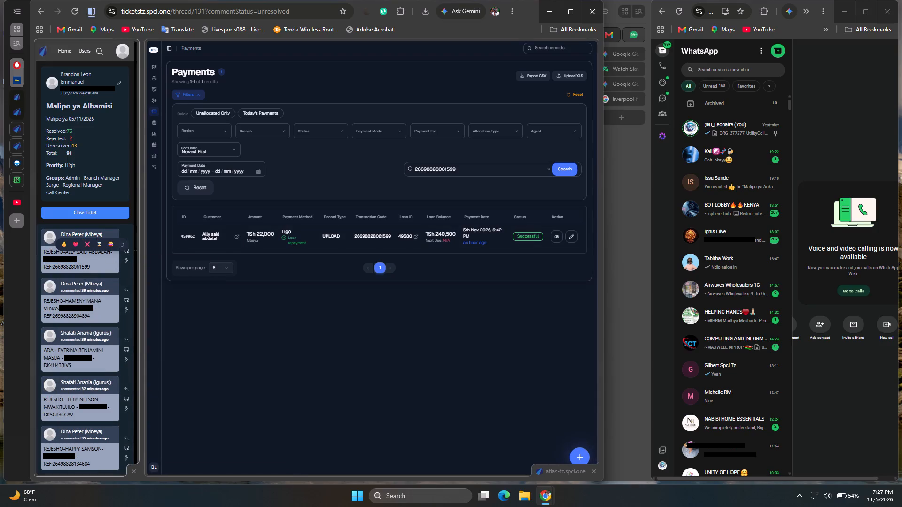
right_click(81, 316)
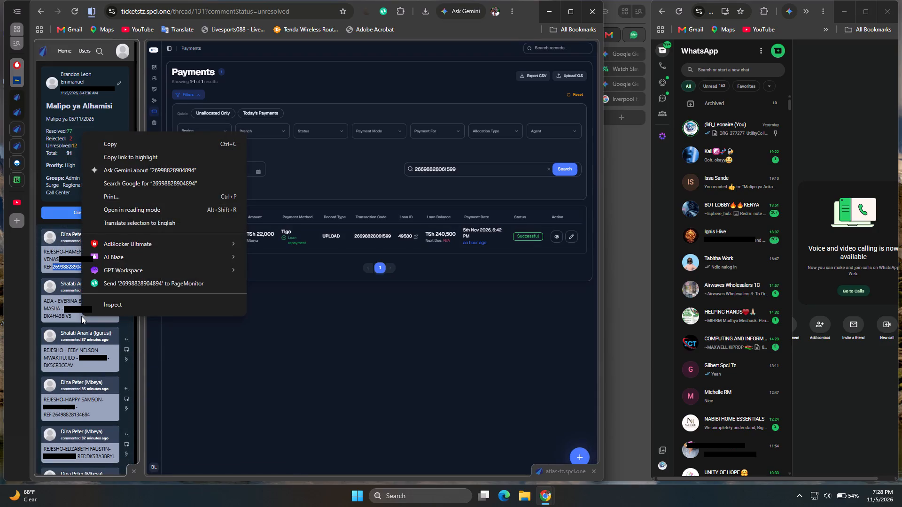
left_click(113, 141)
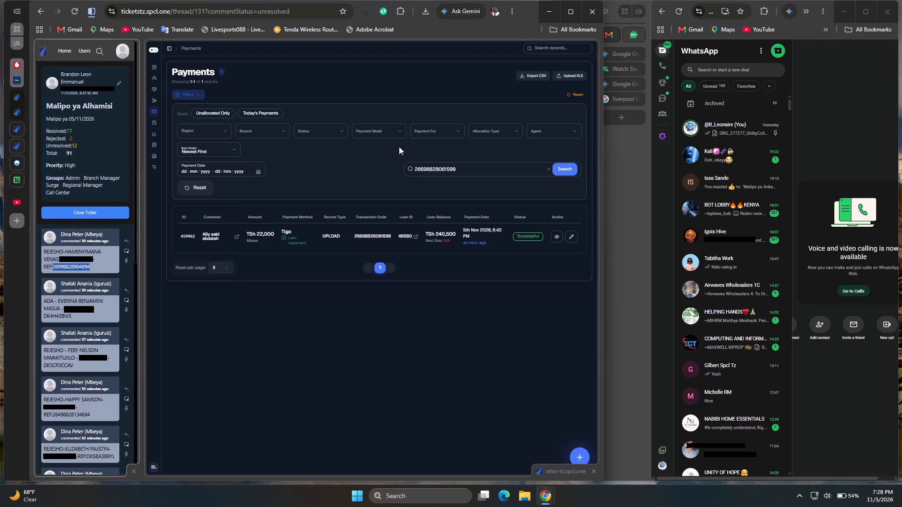
double_click(435, 168)
right_click(435, 168)
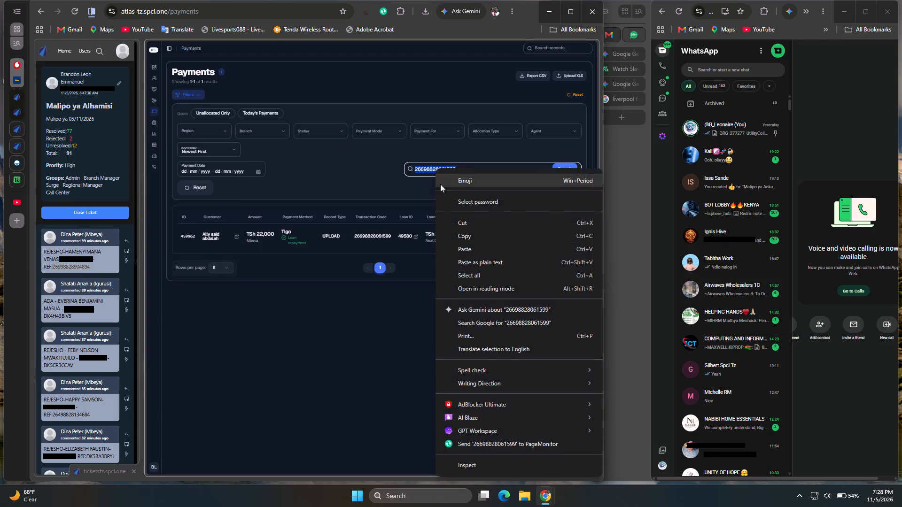
left_click(466, 248)
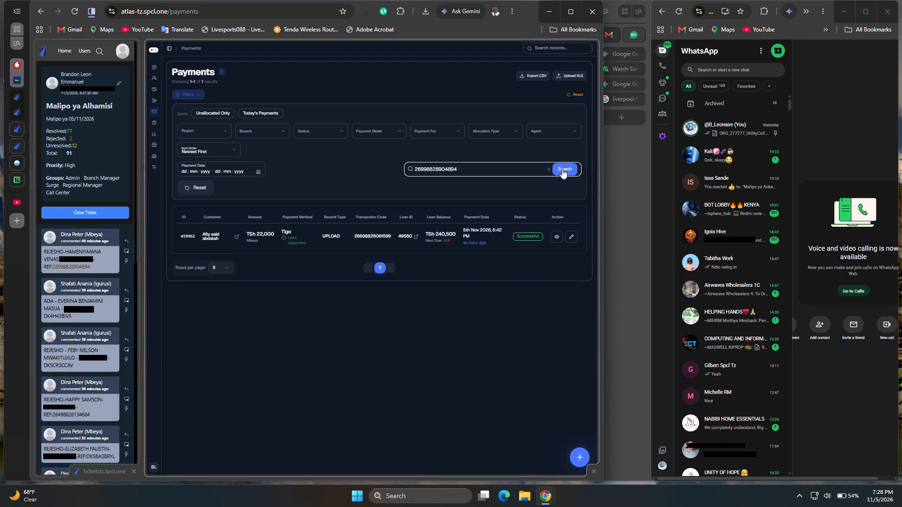
left_click(562, 169)
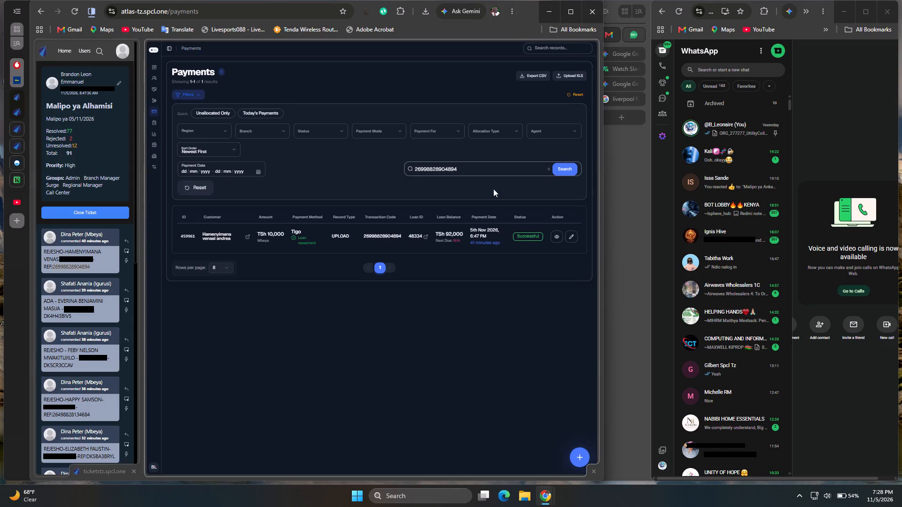
left_click(567, 171)
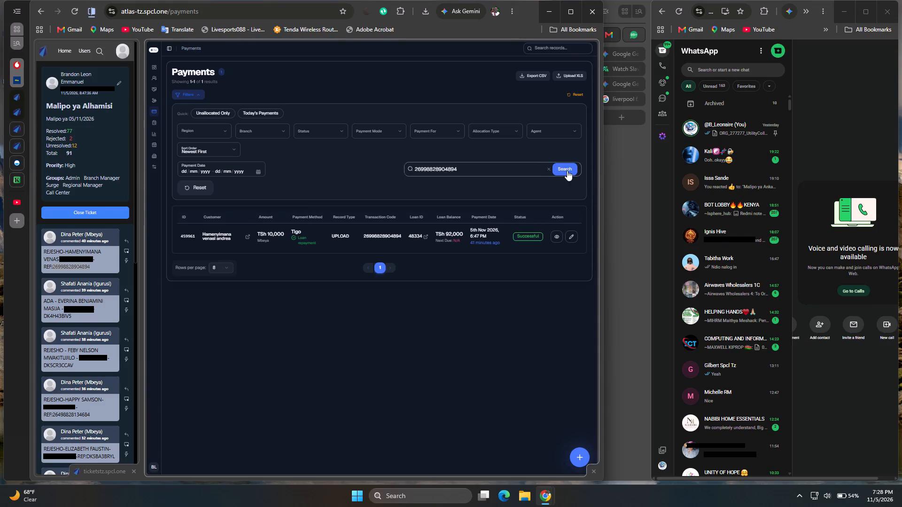
left_click(128, 252)
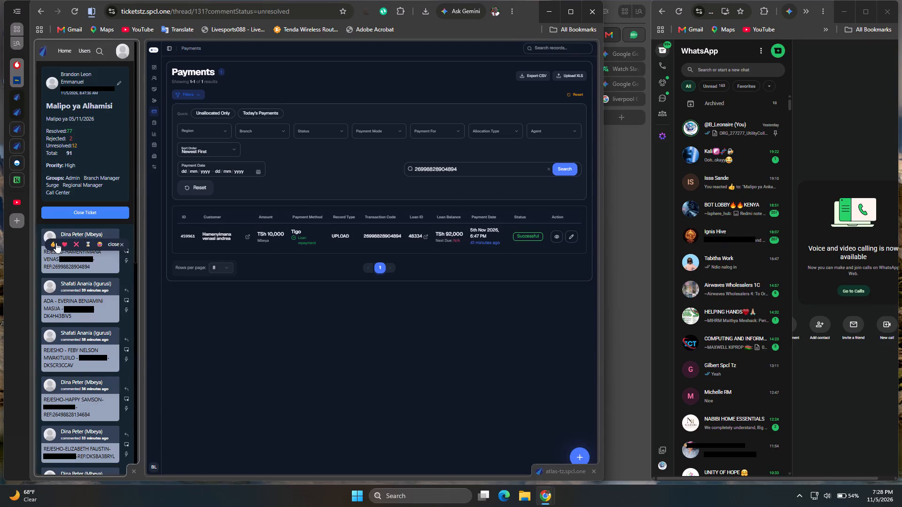
left_click(52, 244)
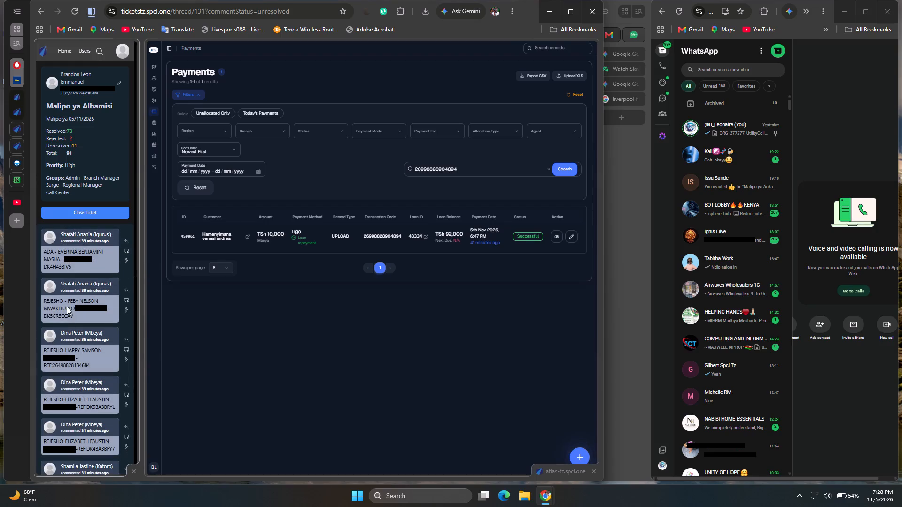
double_click(65, 265)
right_click(65, 265)
left_click(110, 278)
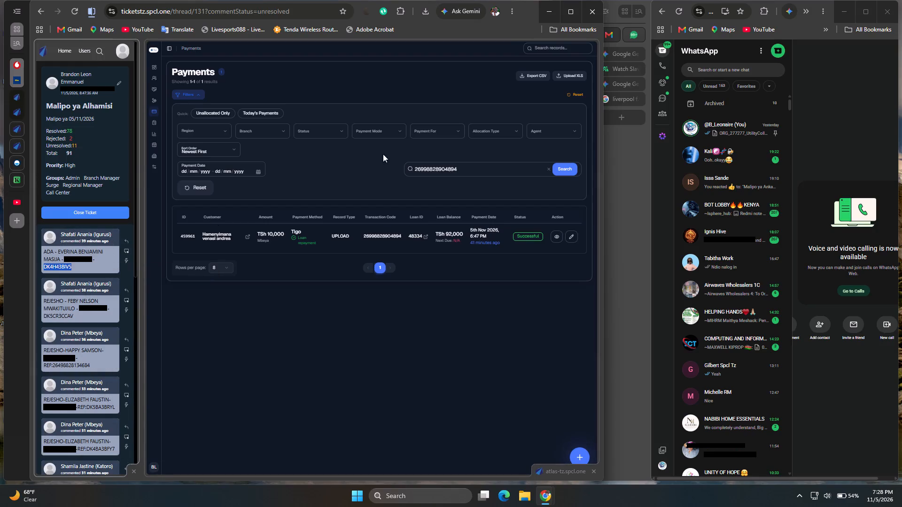
double_click(448, 170)
right_click(448, 170)
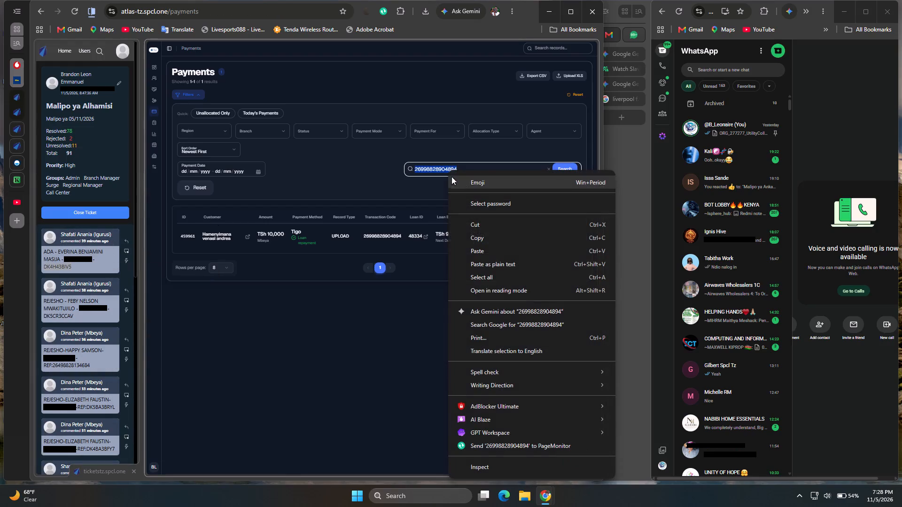
left_click(487, 253)
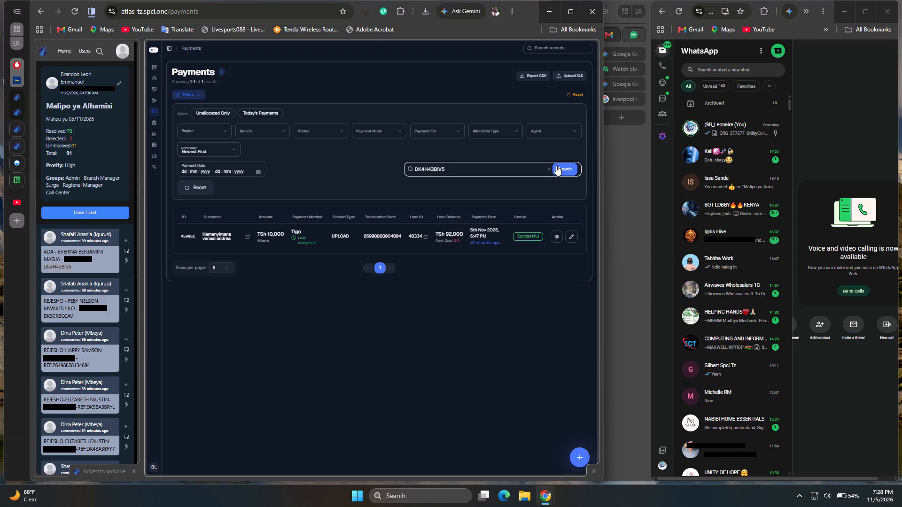
left_click(561, 166)
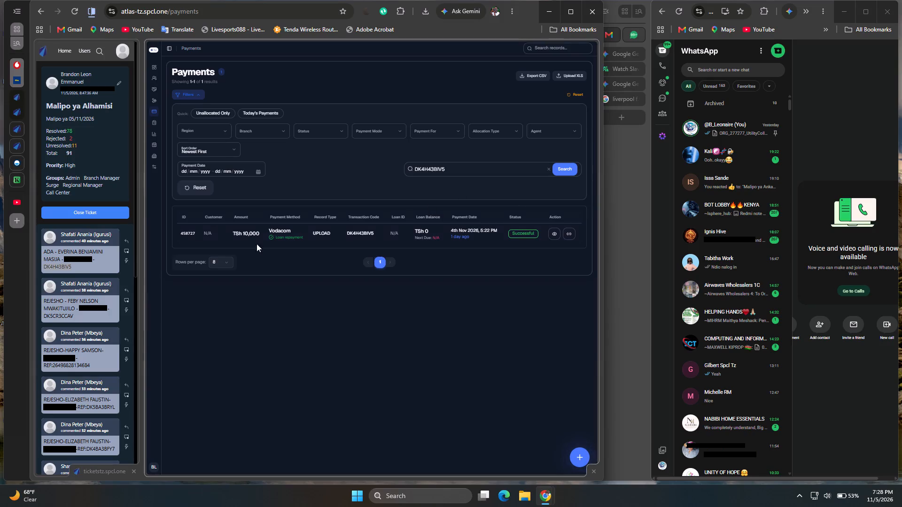
double_click(84, 259)
right_click(84, 259)
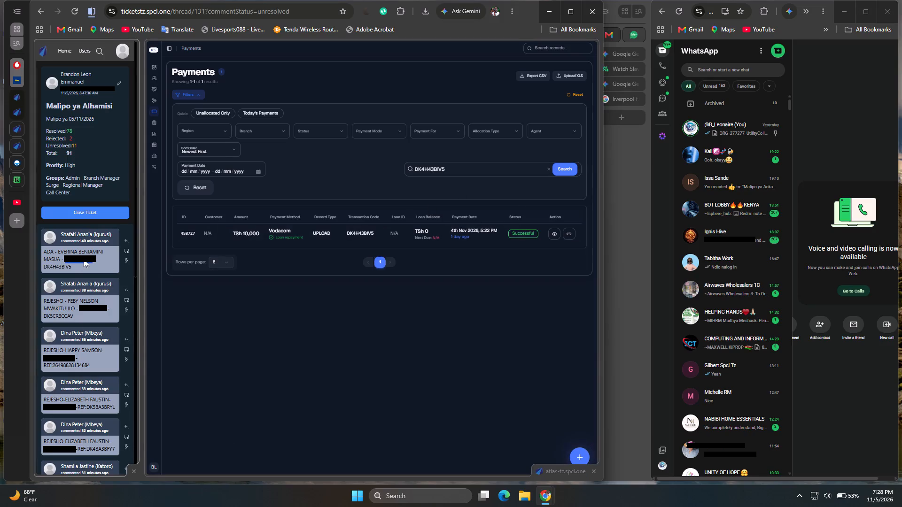
left_click(127, 269)
left_click(567, 231)
right_click(333, 263)
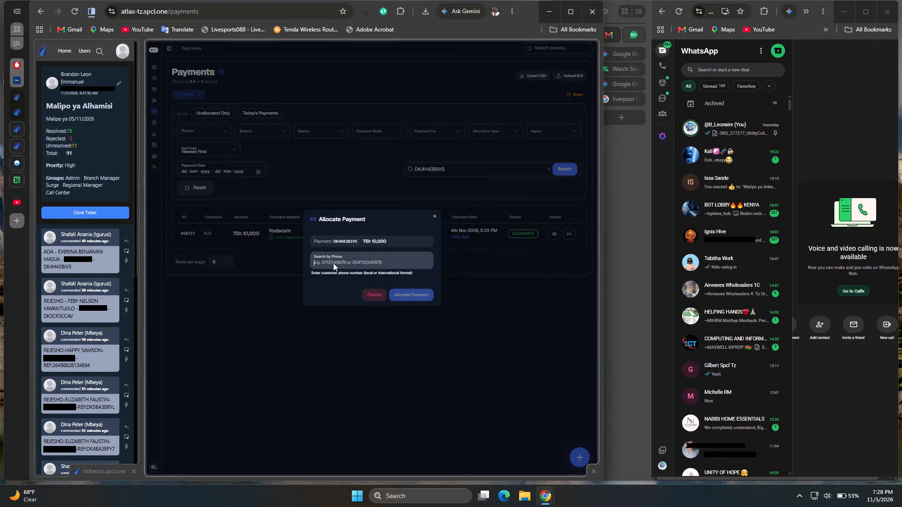
left_click(365, 334)
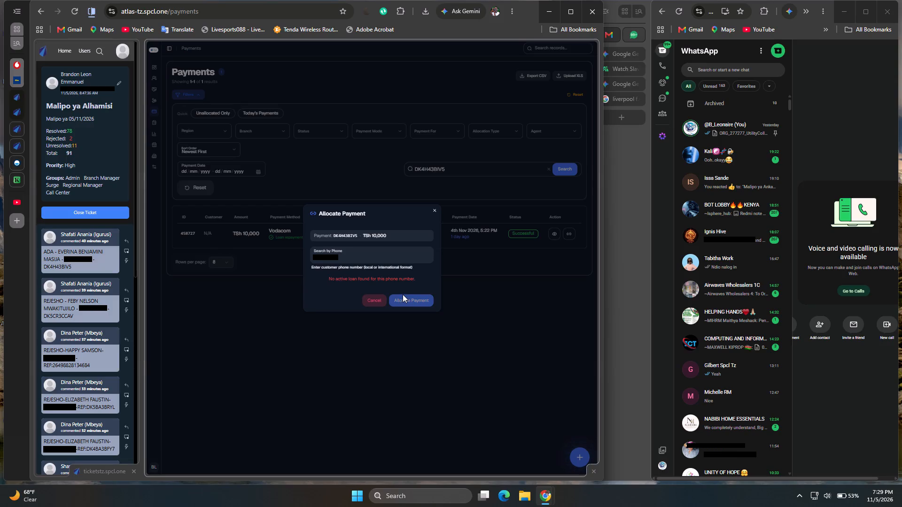
key("BackSpace")
left_click(474, 265)
left_click(556, 235)
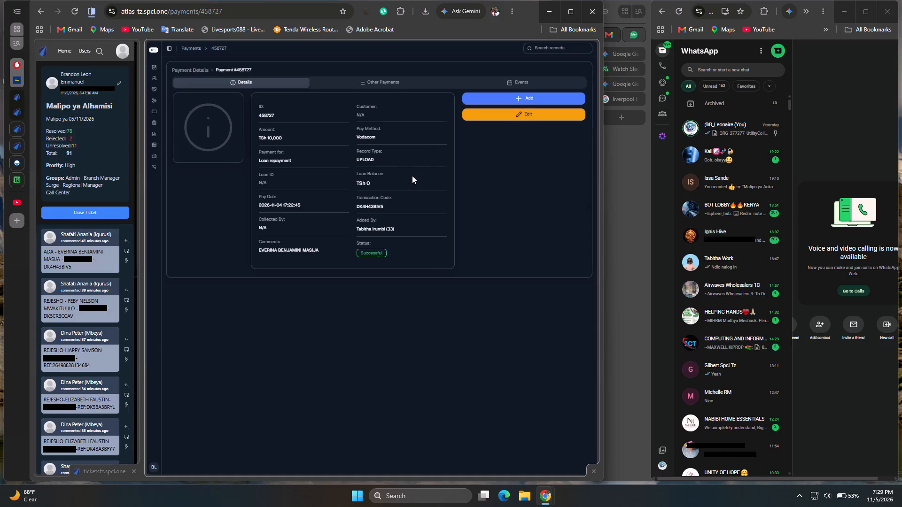
left_click(510, 115)
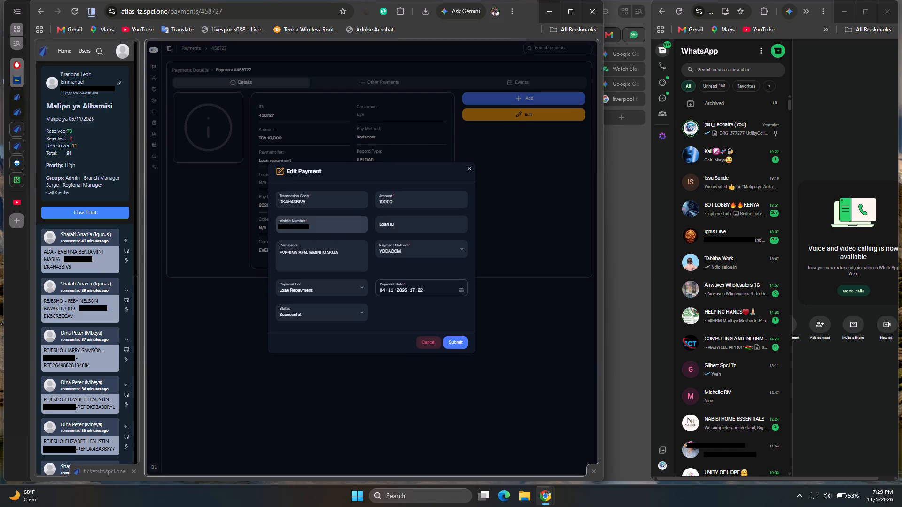
left_click(449, 342)
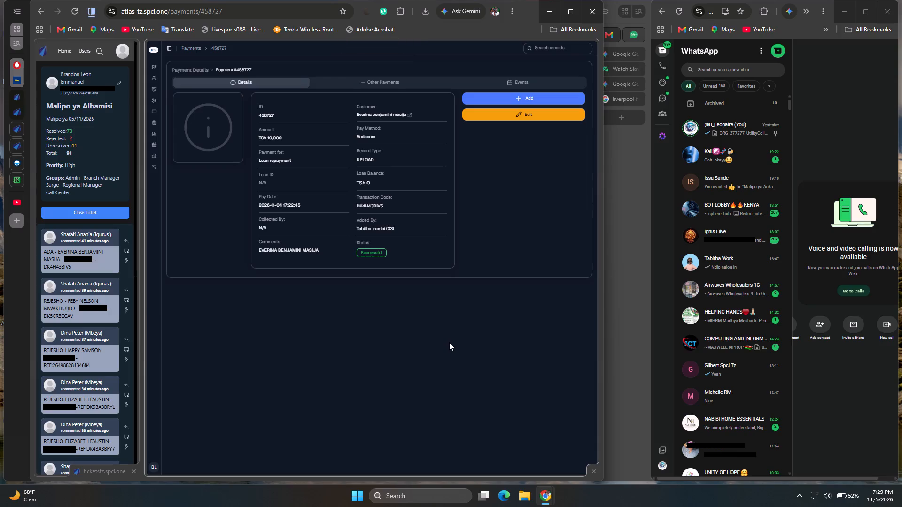
left_click(127, 250)
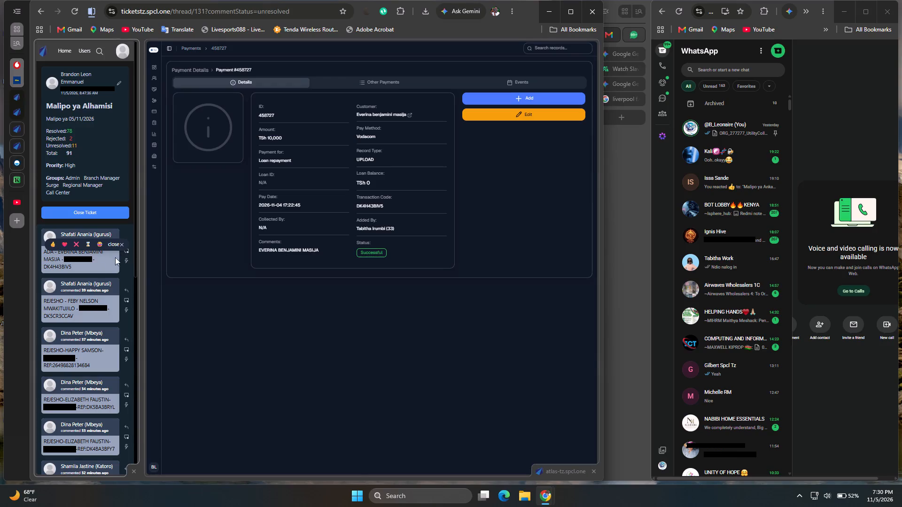
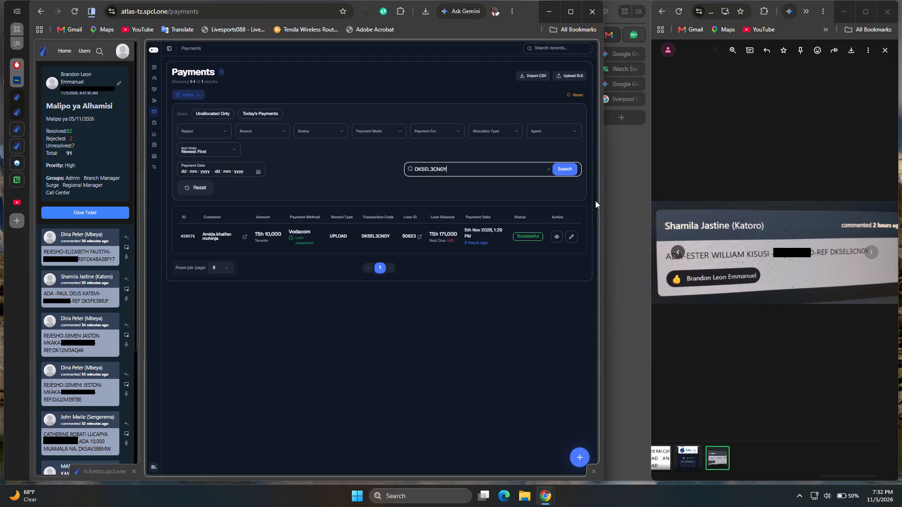
left_click(557, 241)
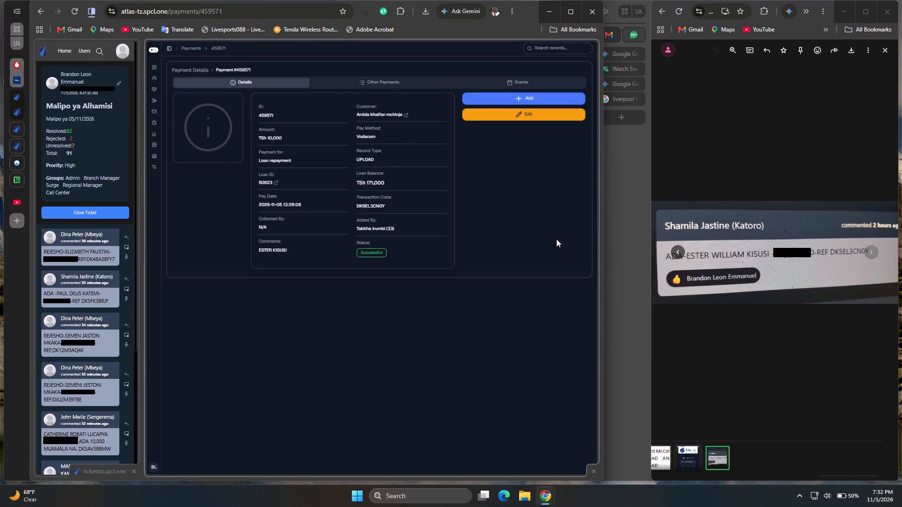
left_click(514, 82)
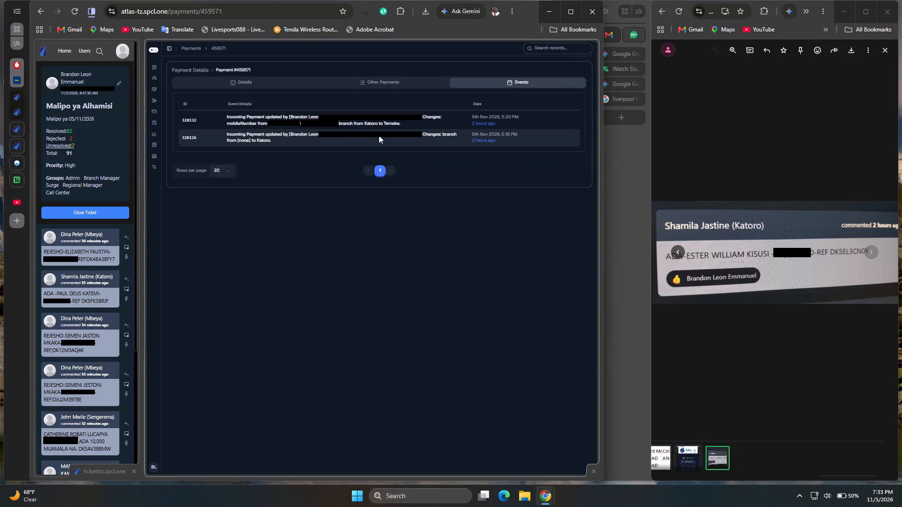
left_click(190, 48)
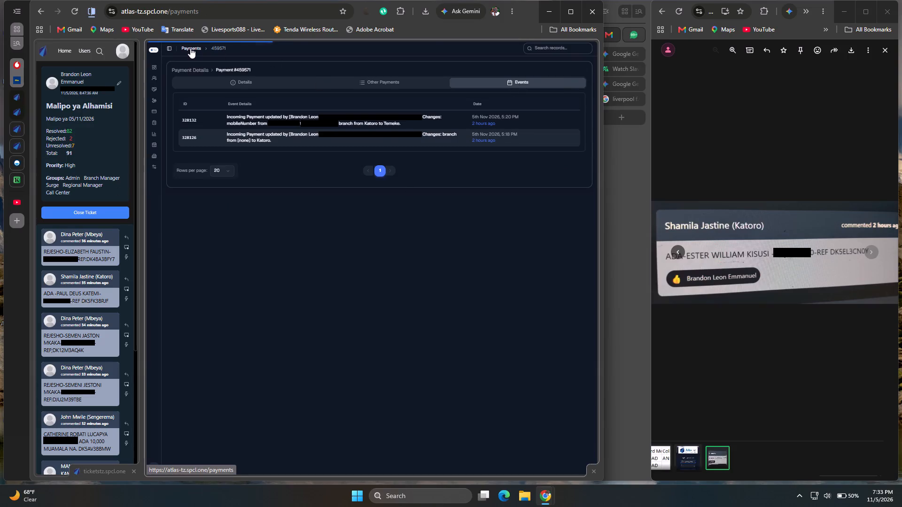
double_click(439, 169)
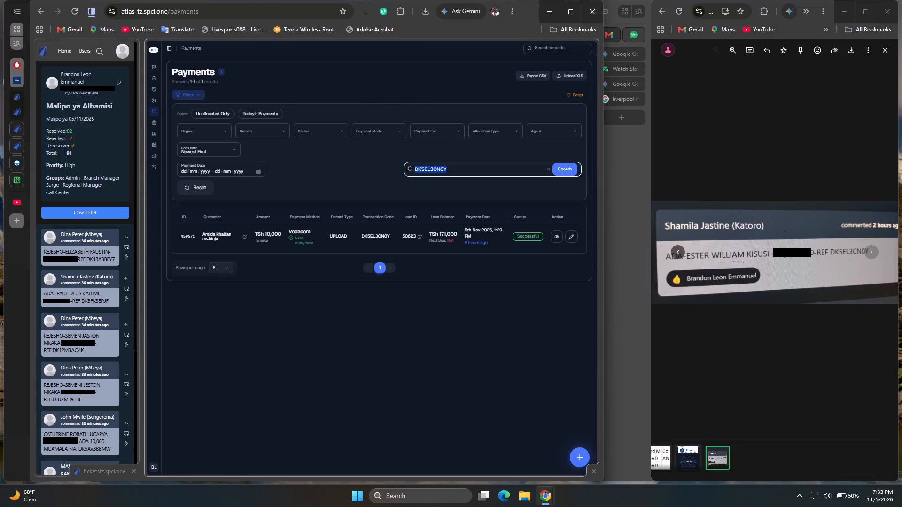
right_click(439, 169)
left_click(469, 228)
left_click(99, 51)
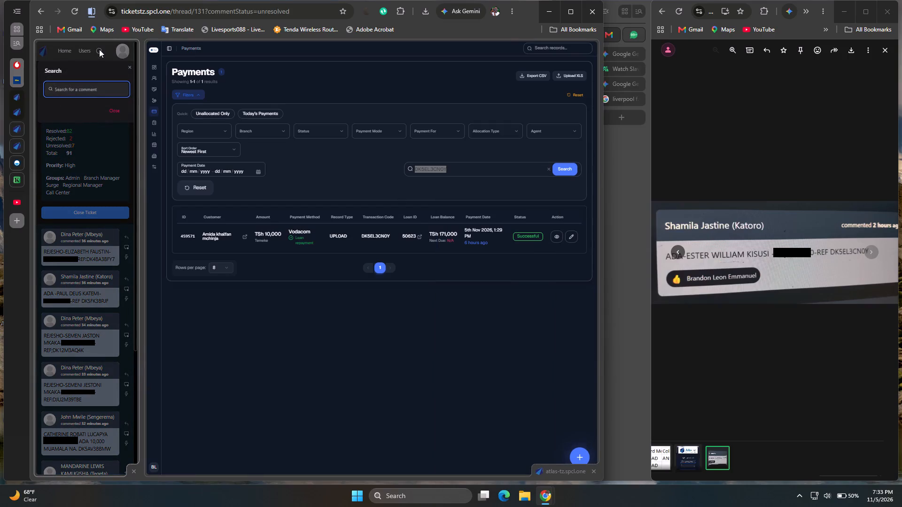
right_click(59, 89)
left_click(101, 201)
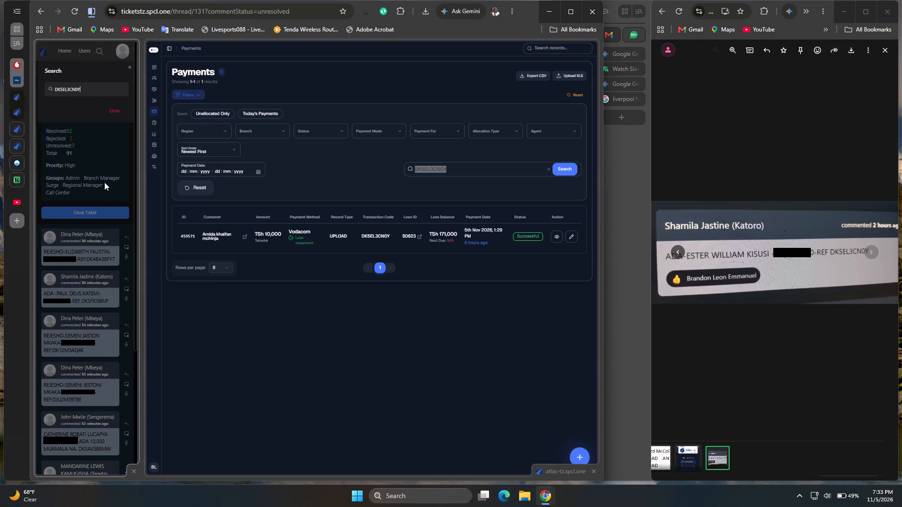
key("Return")
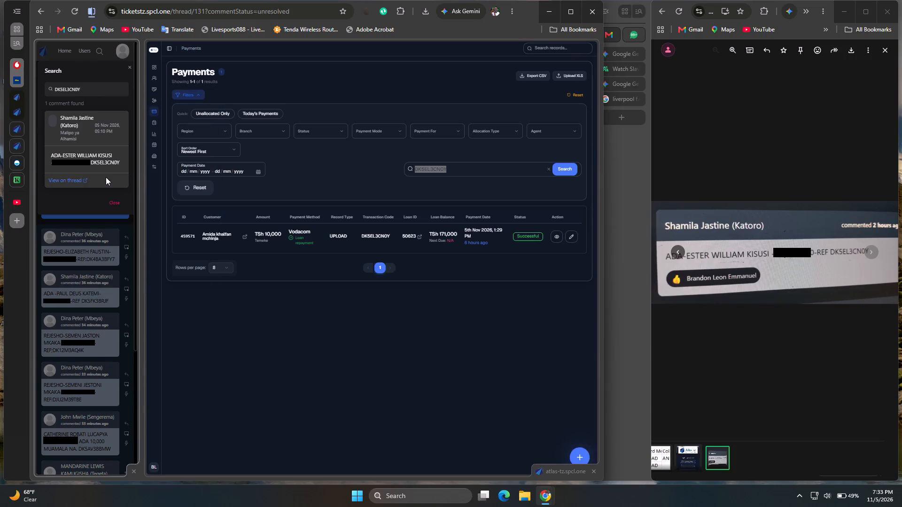
double_click(71, 163)
right_click(72, 162)
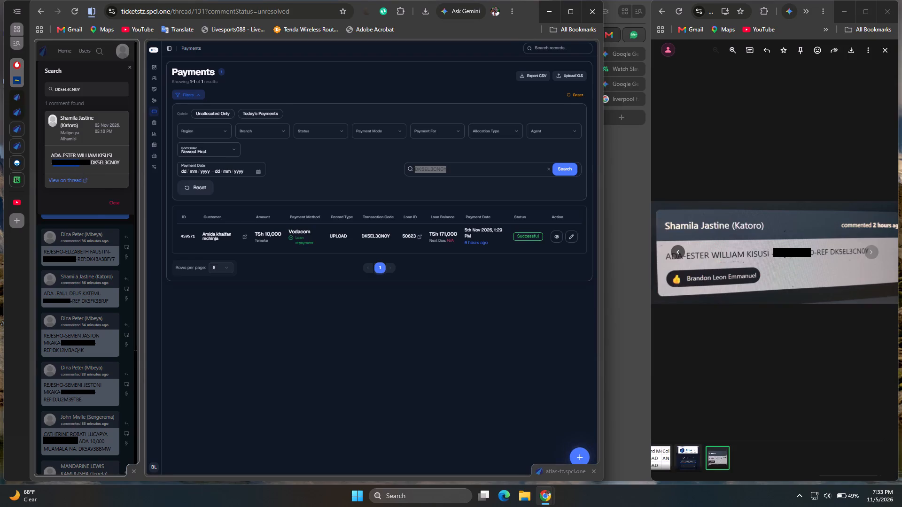
left_click(93, 171)
left_click(557, 235)
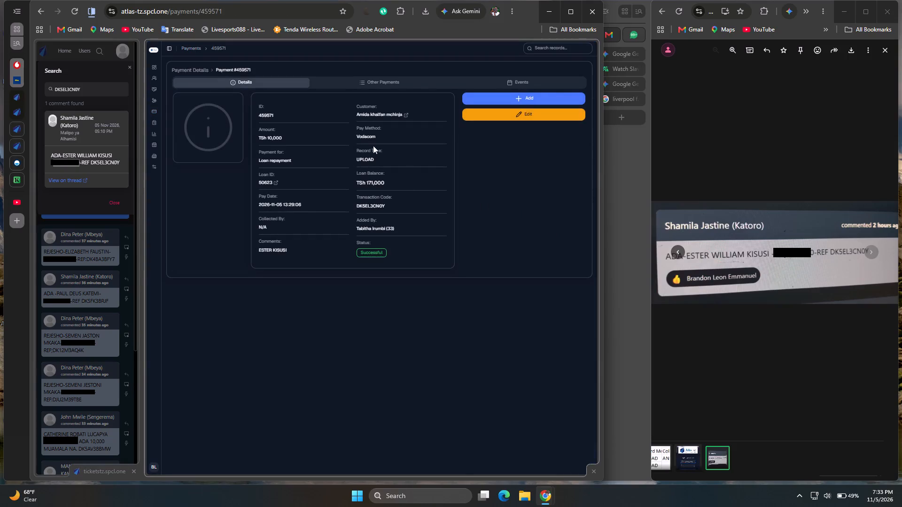
left_click(529, 115)
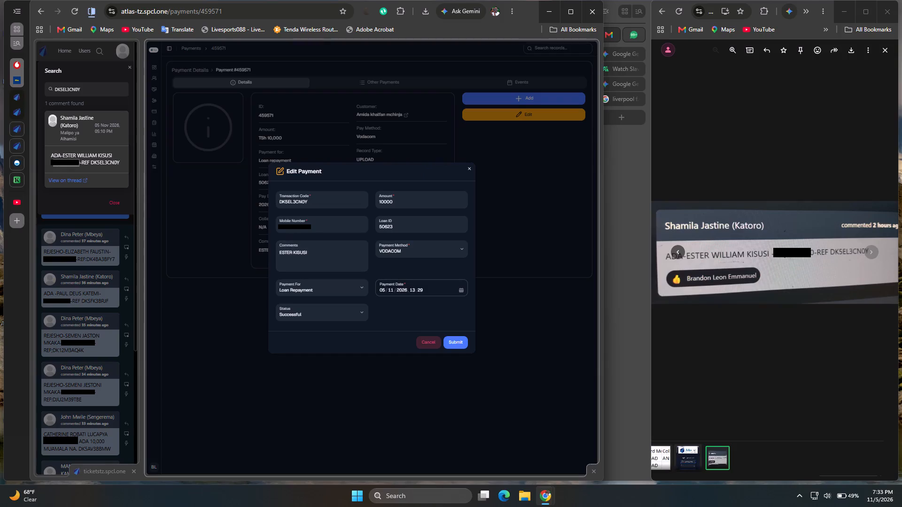
double_click(292, 227)
right_click(292, 227)
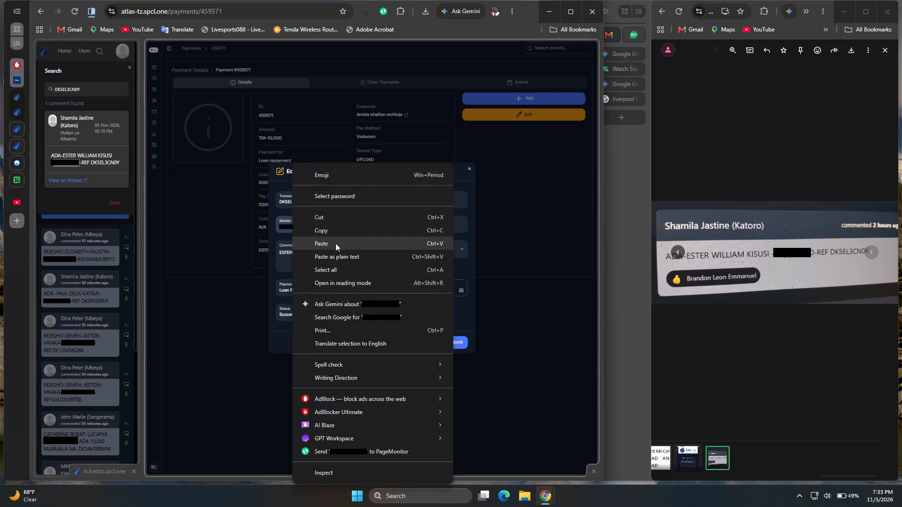
left_click(335, 243)
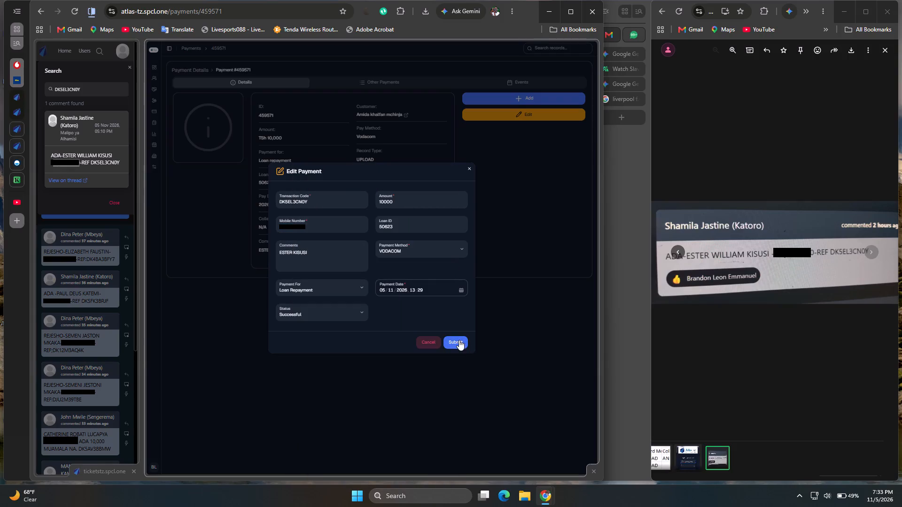
double_click(386, 228)
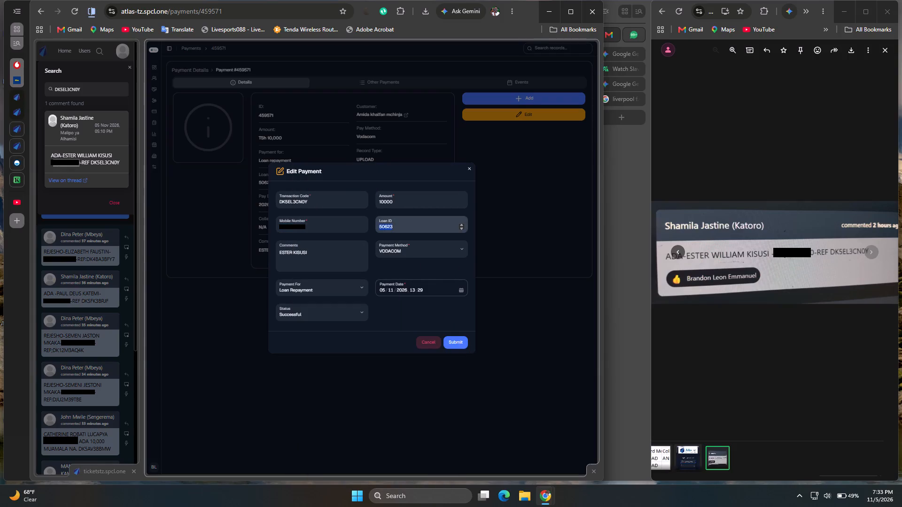
key("0")
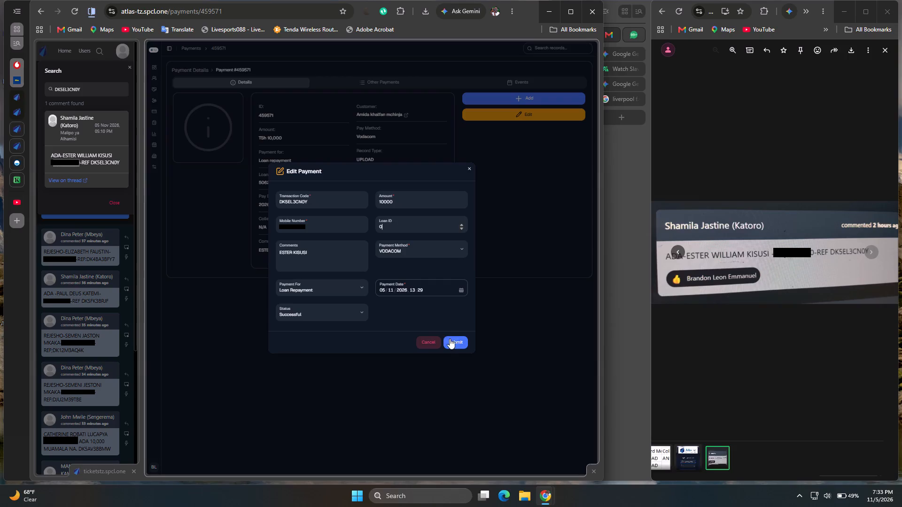
left_click(450, 339)
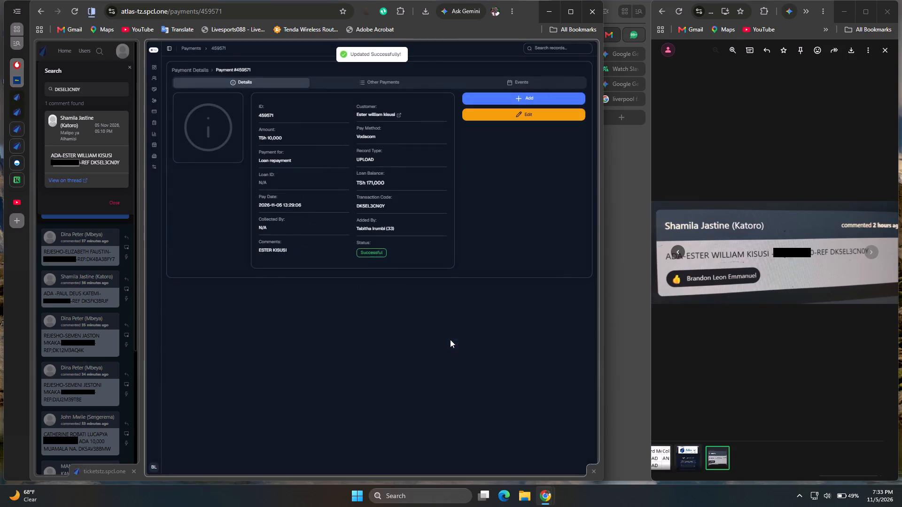
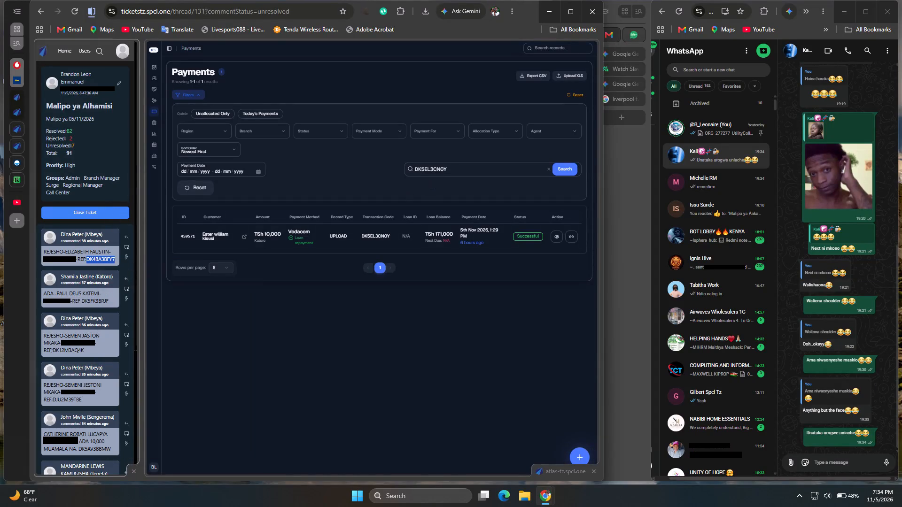
double_click(442, 171)
right_click(442, 171)
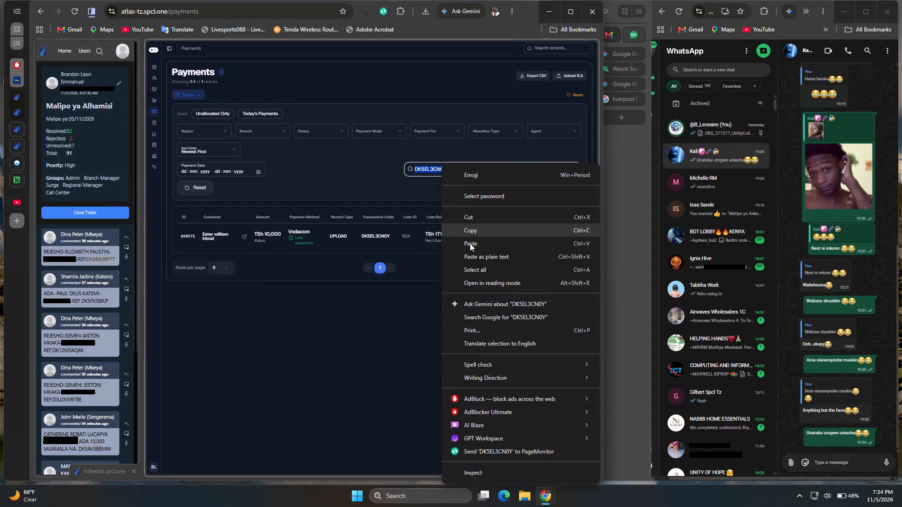
left_click(470, 245)
left_click(564, 169)
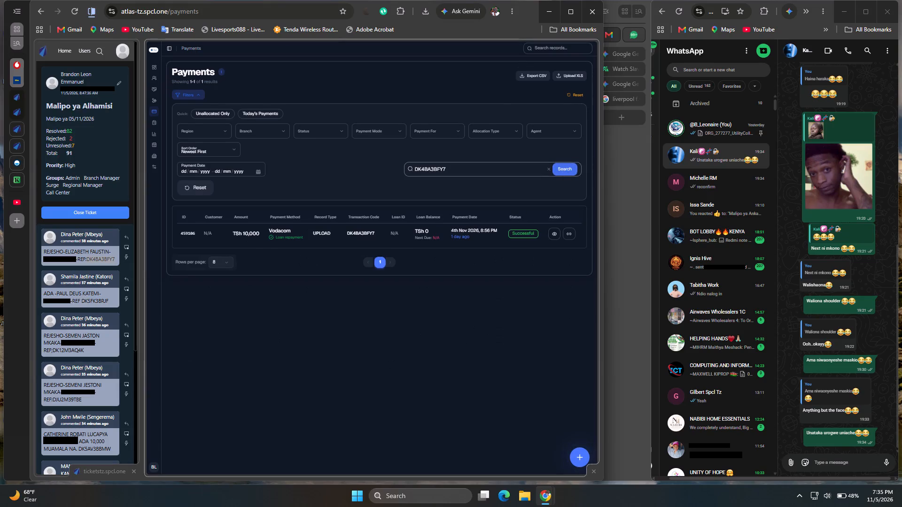
double_click(63, 258)
right_click(63, 258)
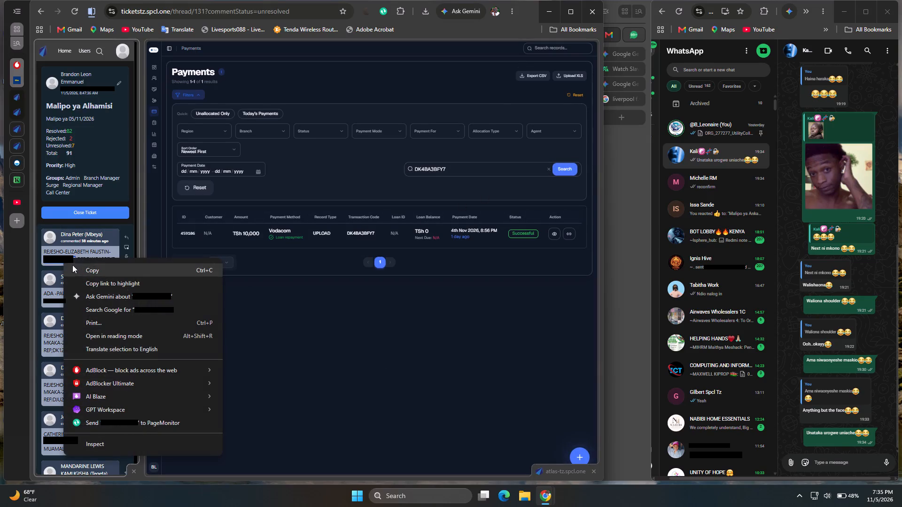
left_click(84, 268)
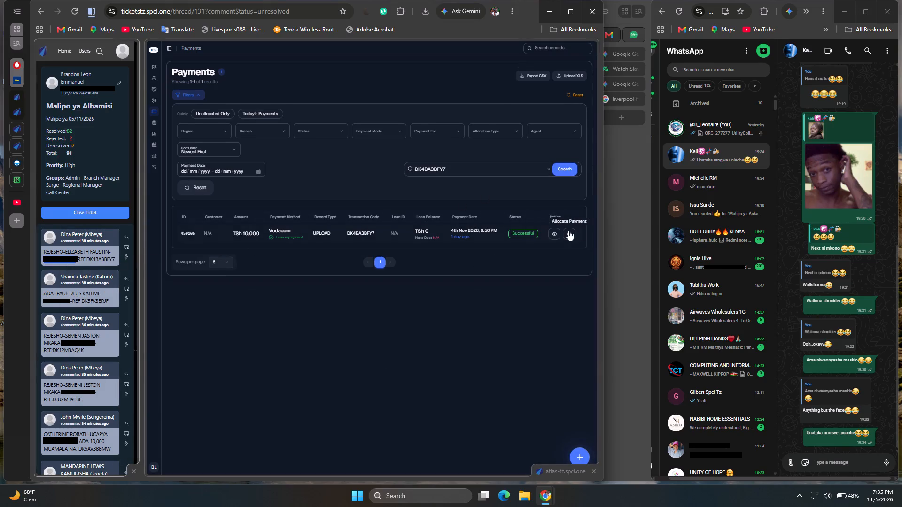
left_click(568, 230)
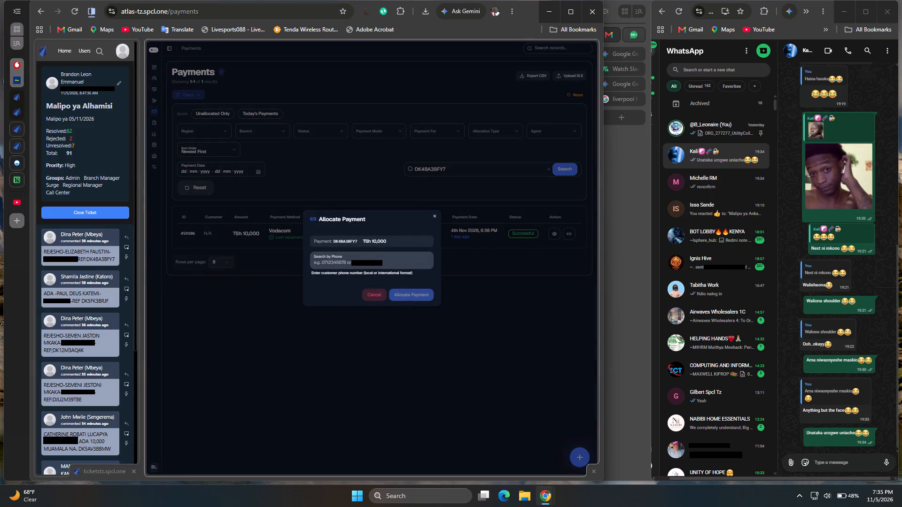
right_click(363, 263)
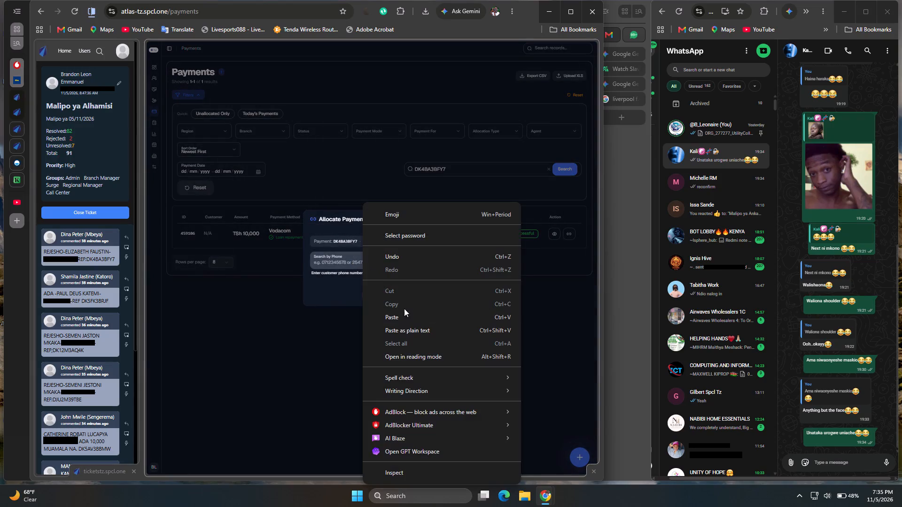
left_click(404, 315)
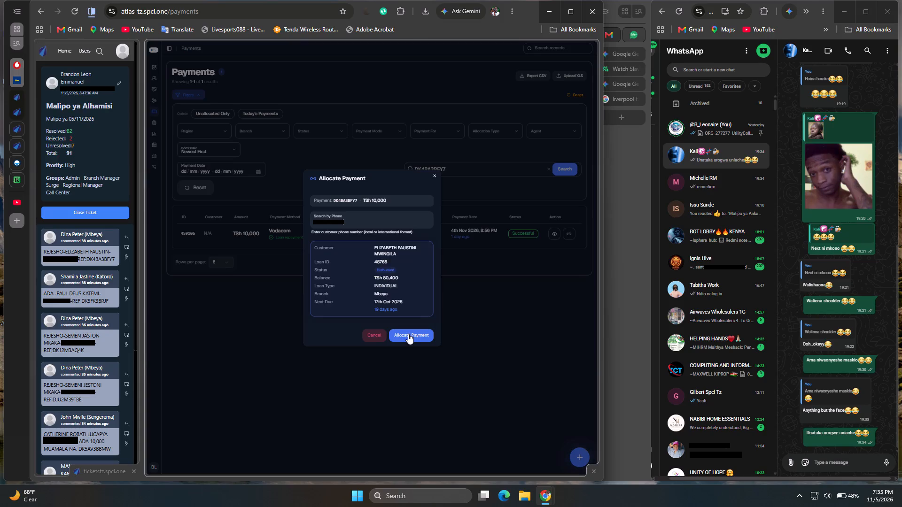
left_click(408, 334)
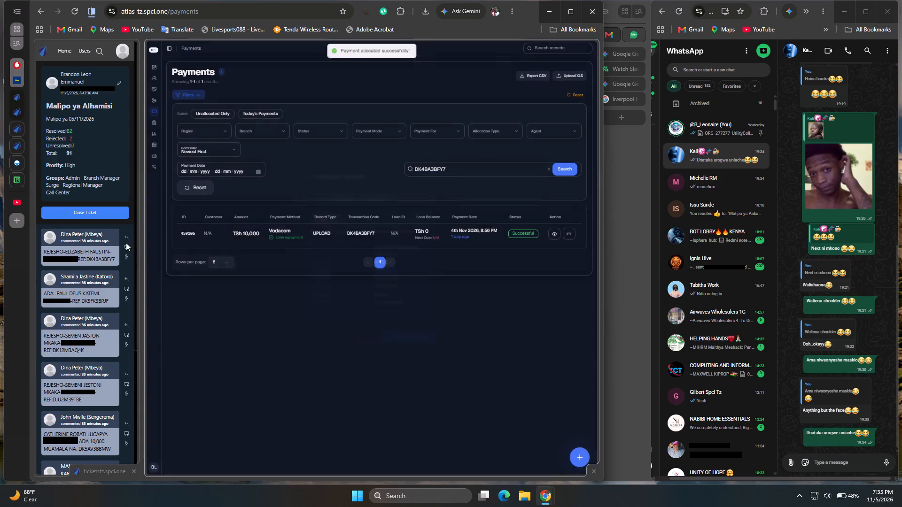
left_click(125, 246)
left_click(52, 241)
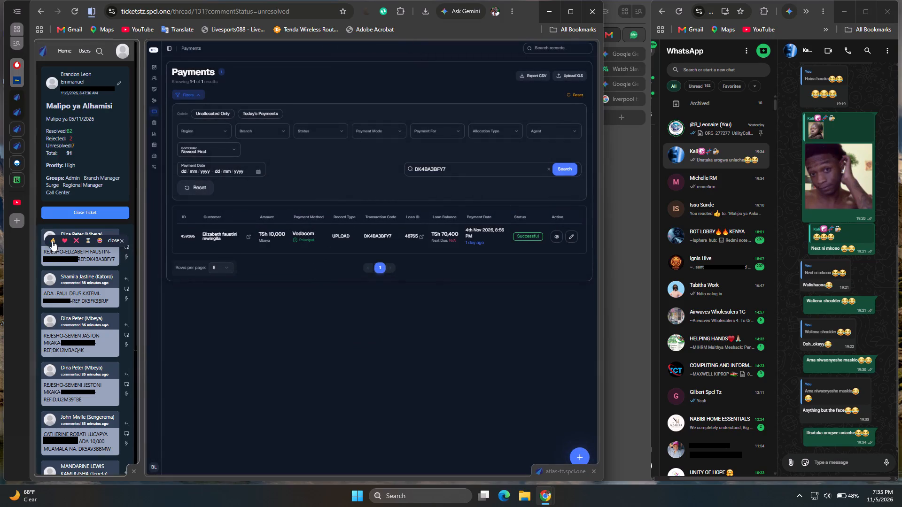
double_click(92, 301)
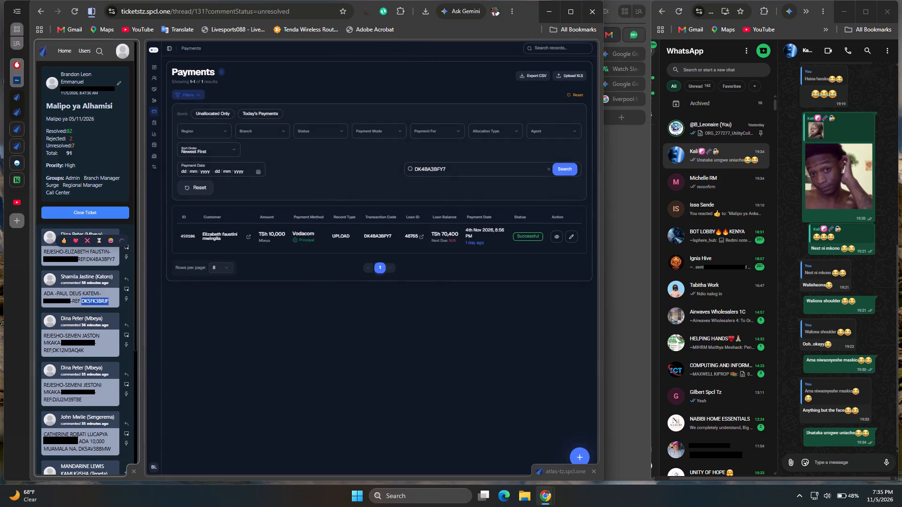
right_click(92, 301)
left_click(119, 115)
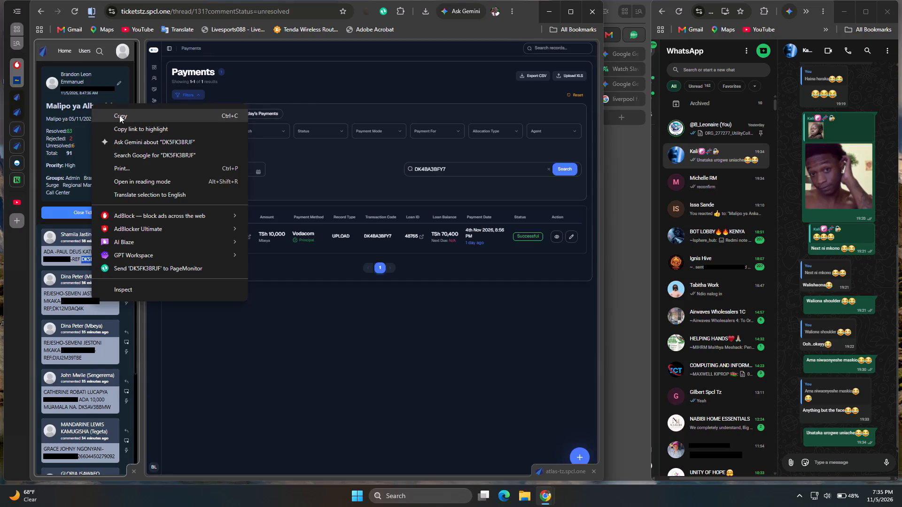
double_click(437, 169)
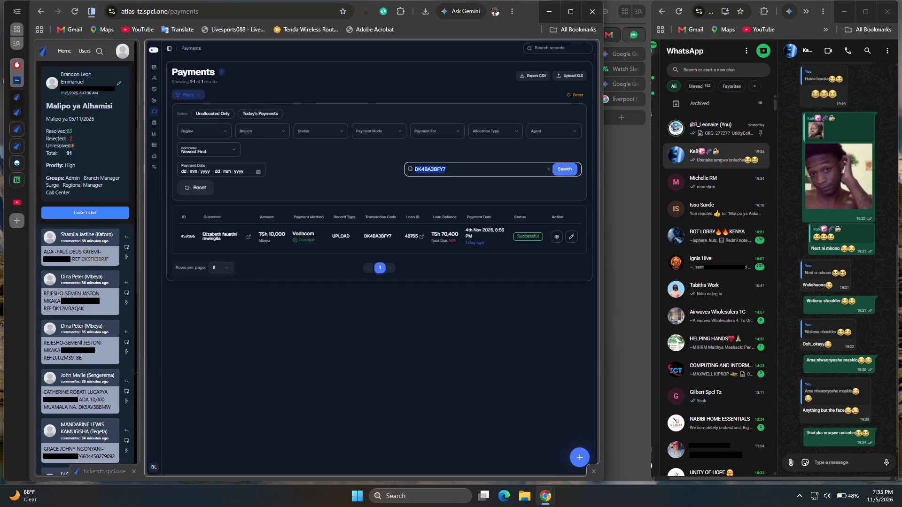
right_click(437, 169)
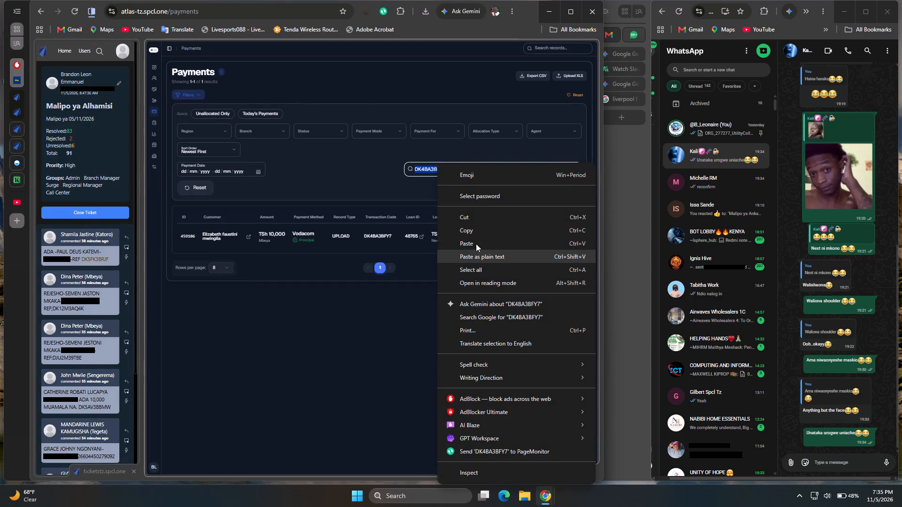
left_click(476, 244)
left_click(561, 167)
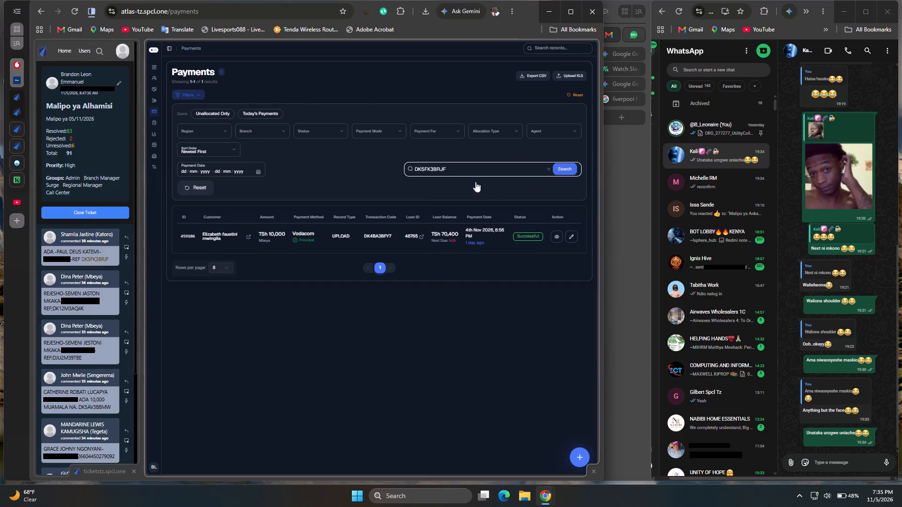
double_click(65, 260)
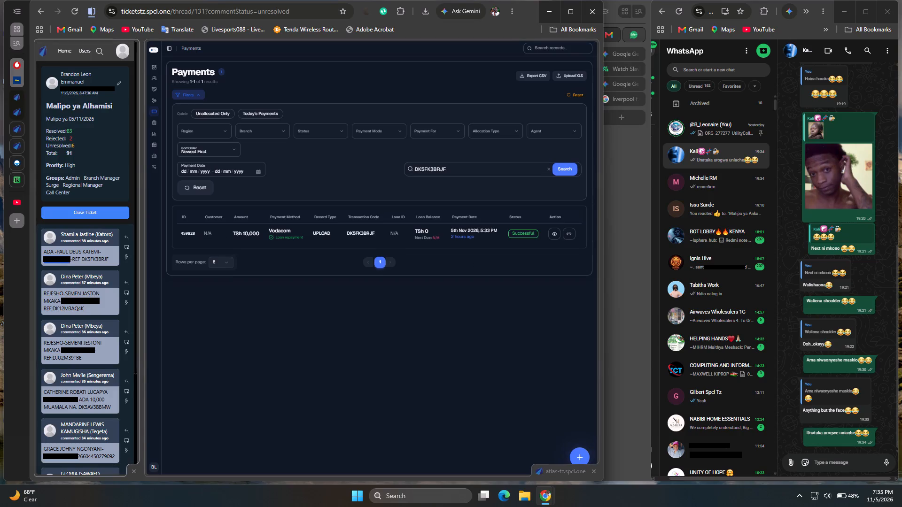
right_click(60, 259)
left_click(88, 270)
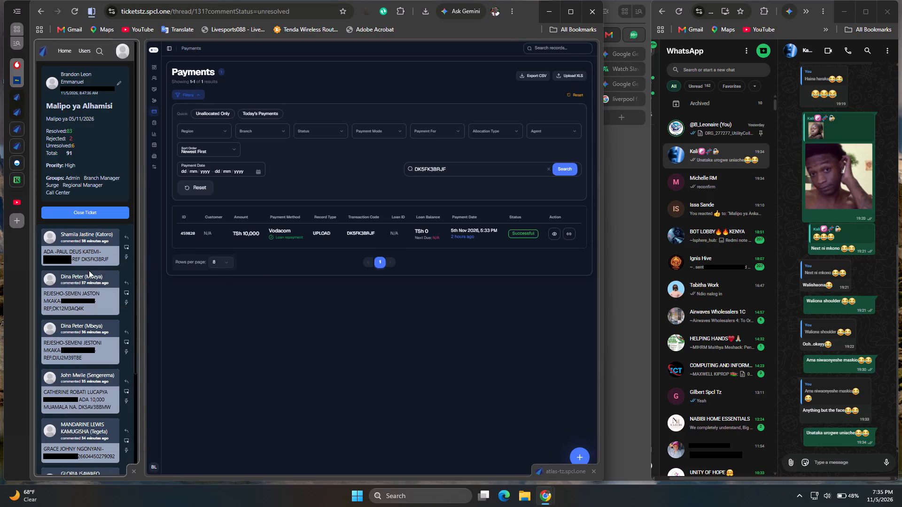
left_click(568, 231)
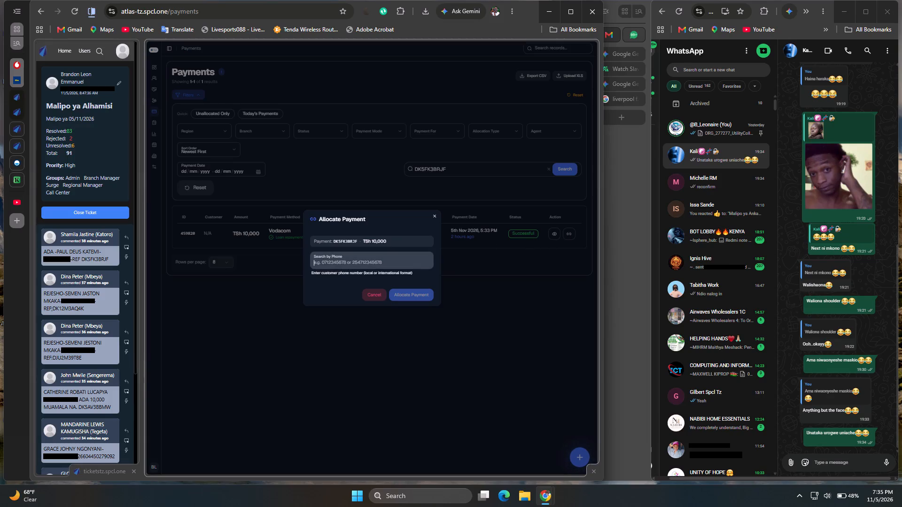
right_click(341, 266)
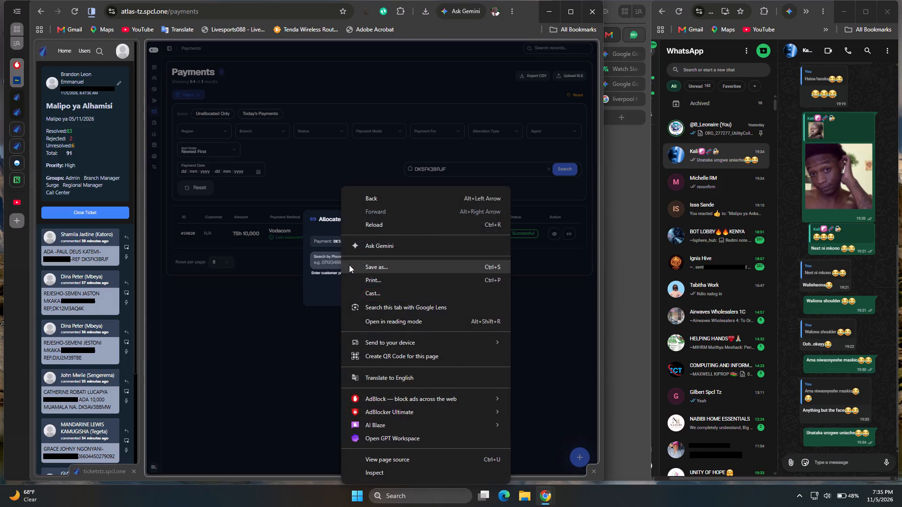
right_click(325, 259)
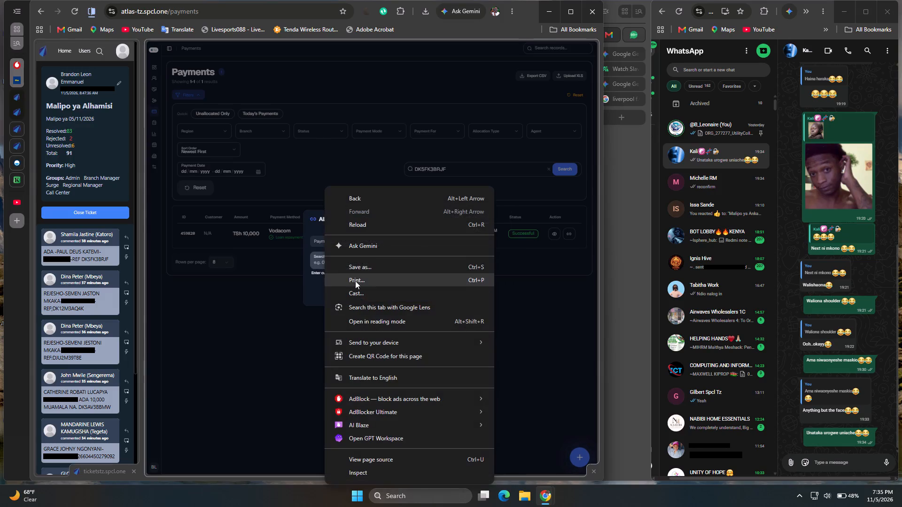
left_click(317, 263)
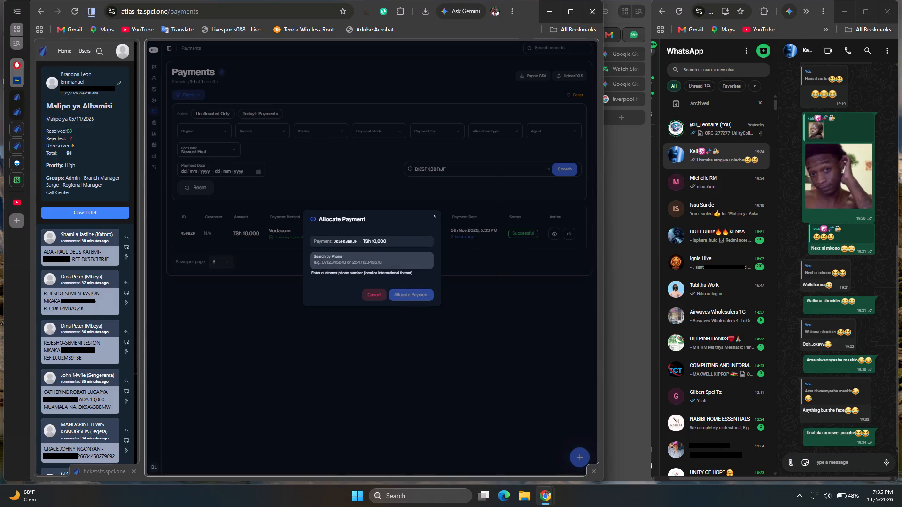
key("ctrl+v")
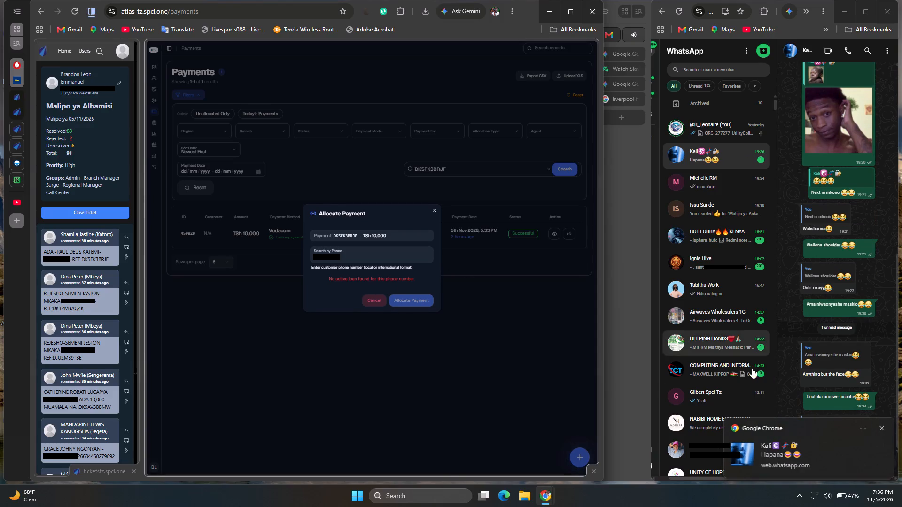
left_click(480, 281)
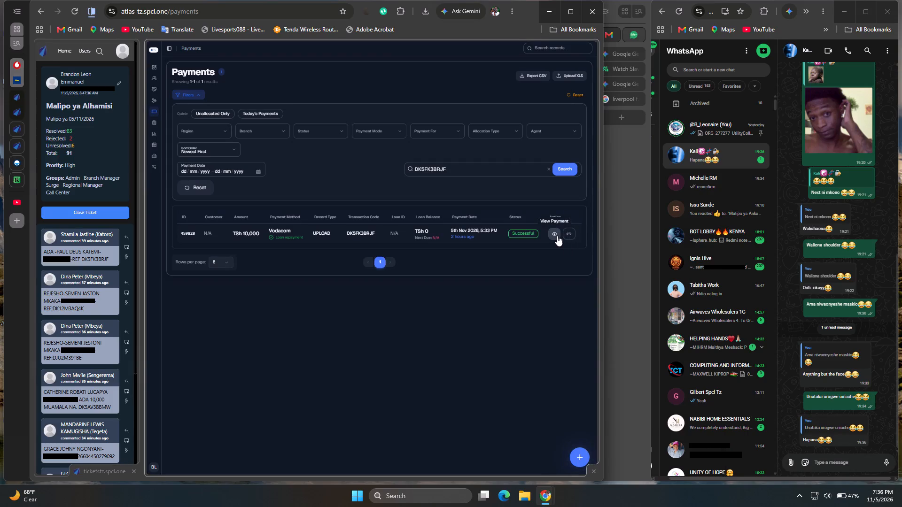
left_click(557, 236)
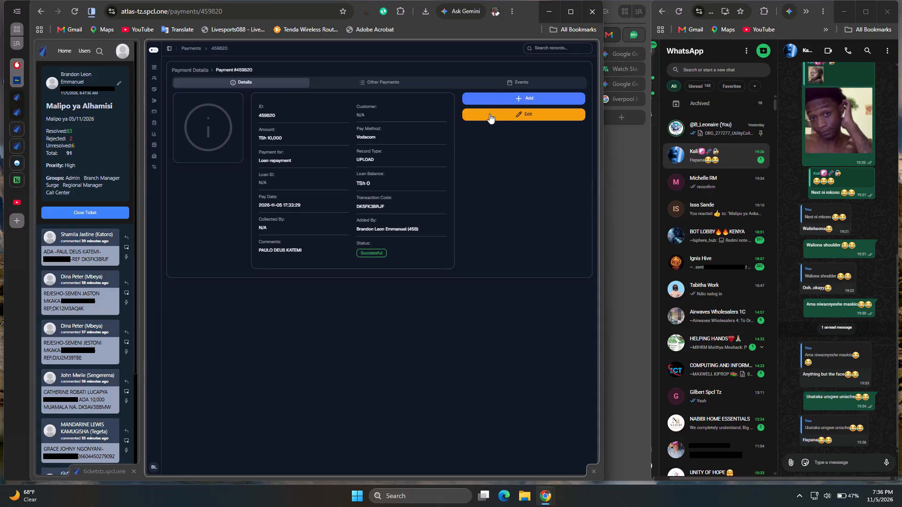
left_click(504, 114)
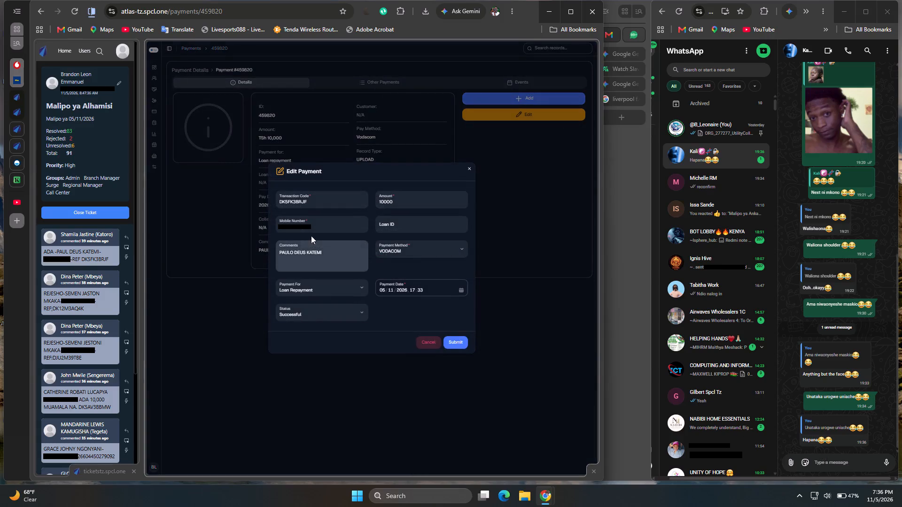
double_click(304, 226)
right_click(304, 226)
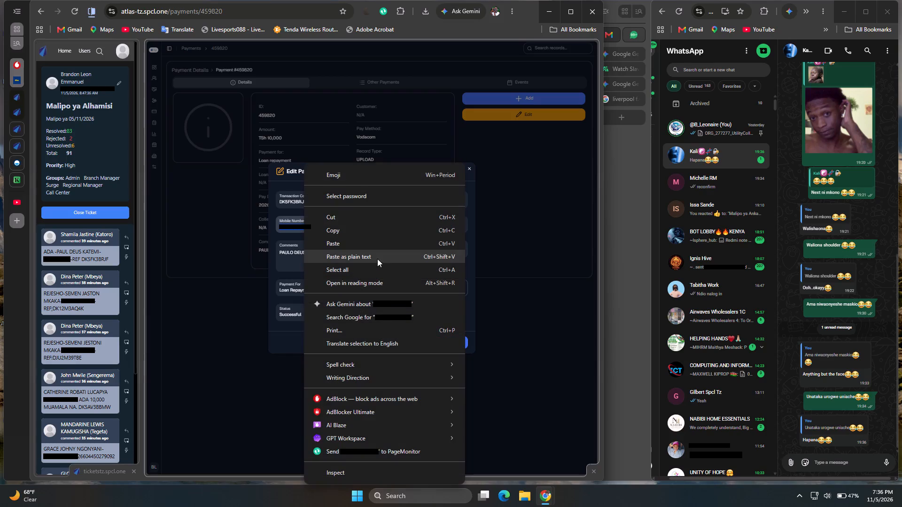
left_click(371, 246)
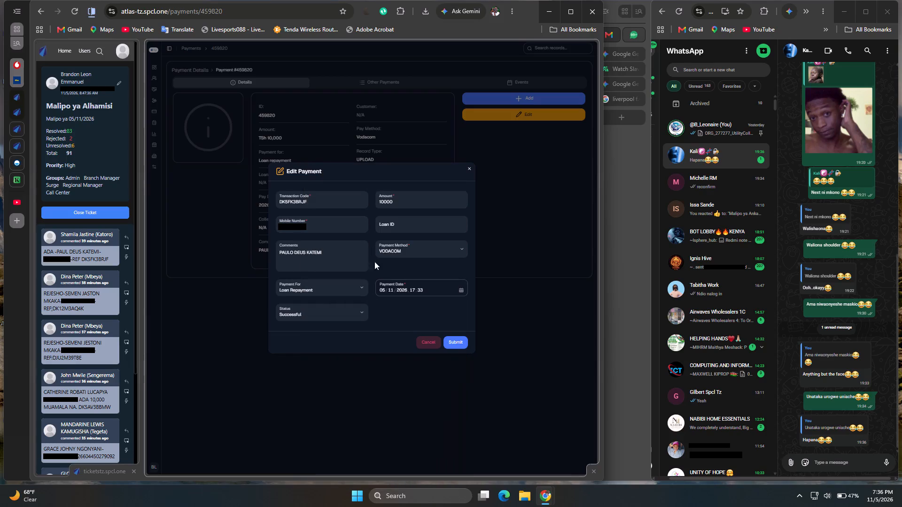
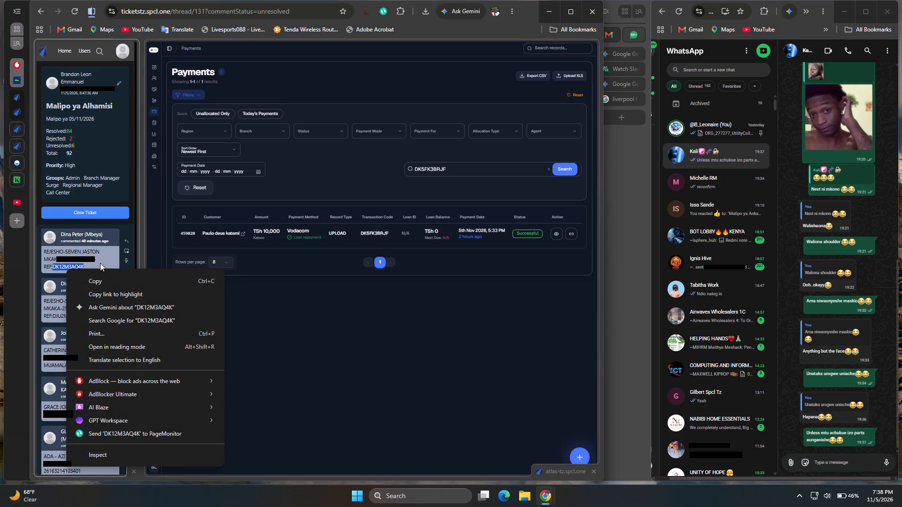
left_click(107, 283)
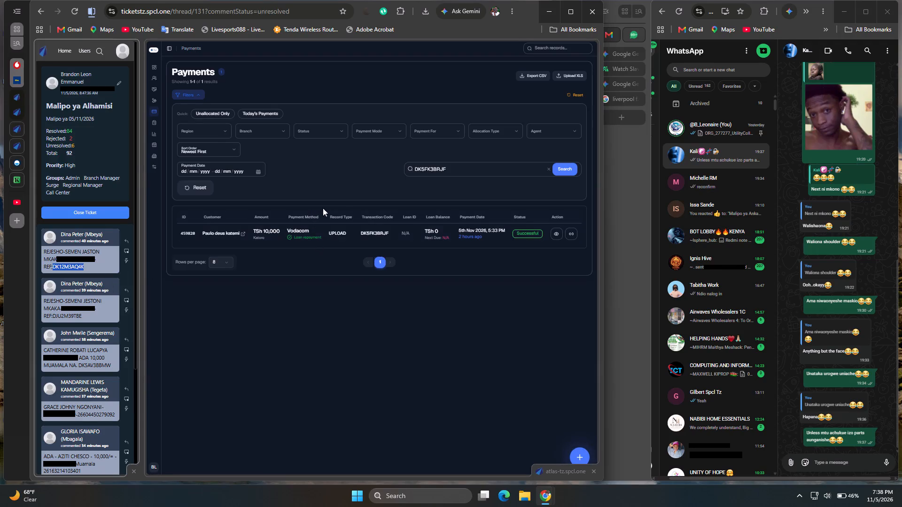
triple_click(427, 166)
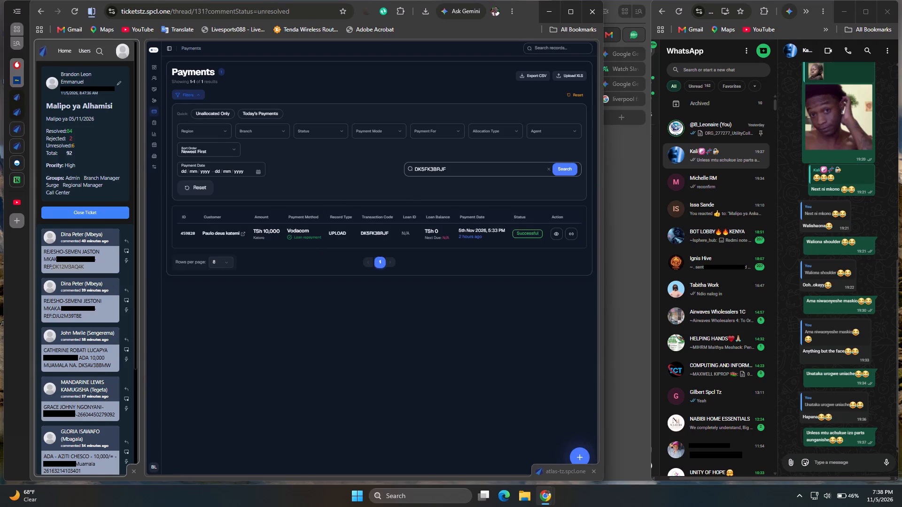
right_click(427, 166)
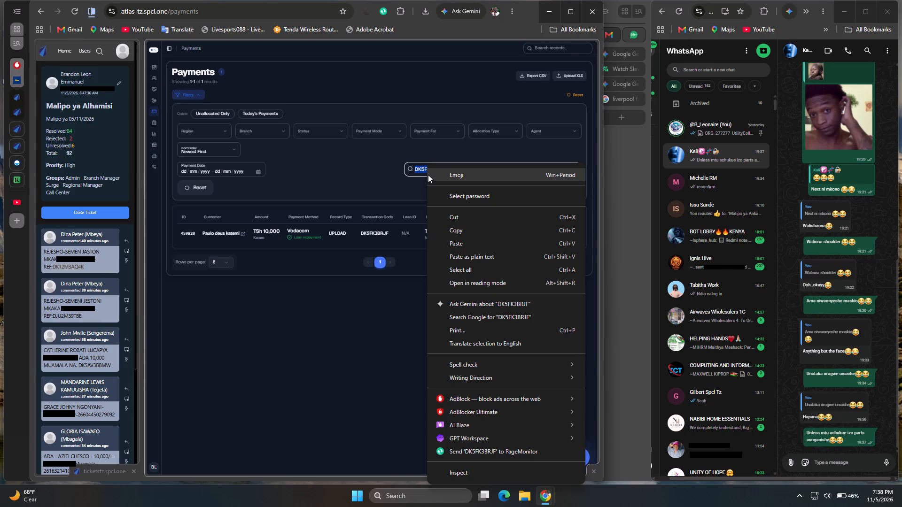
left_click(459, 246)
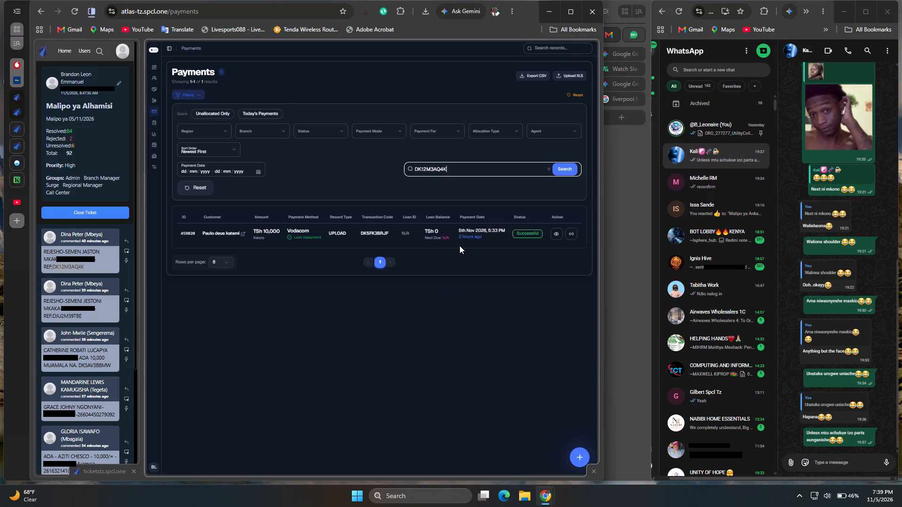
left_click(563, 168)
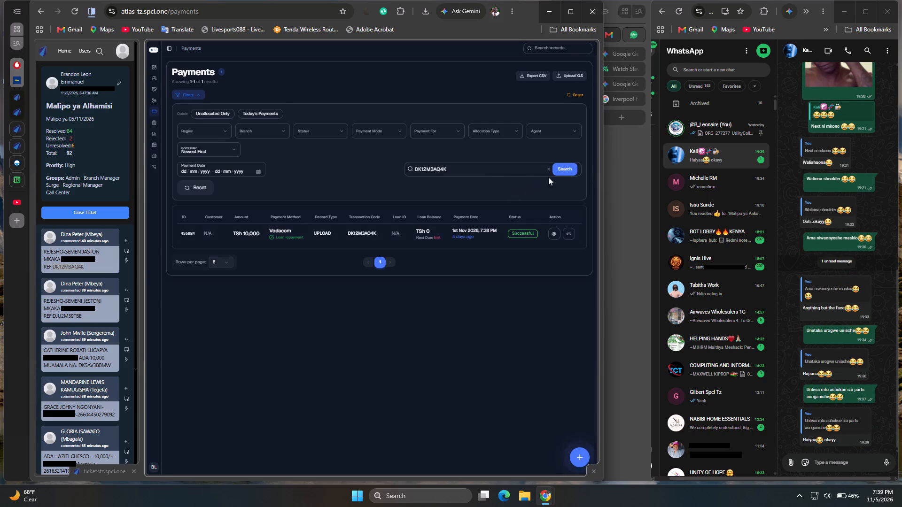
left_click(569, 173)
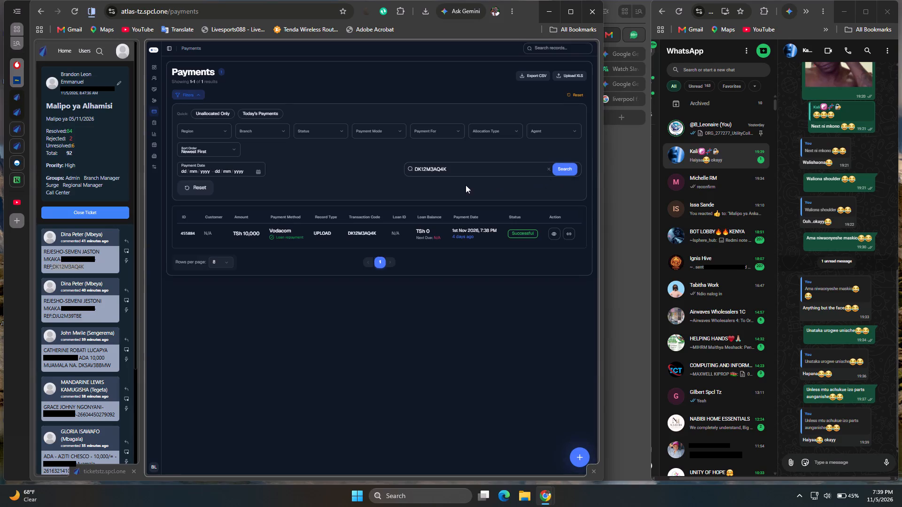
double_click(74, 260)
right_click(74, 260)
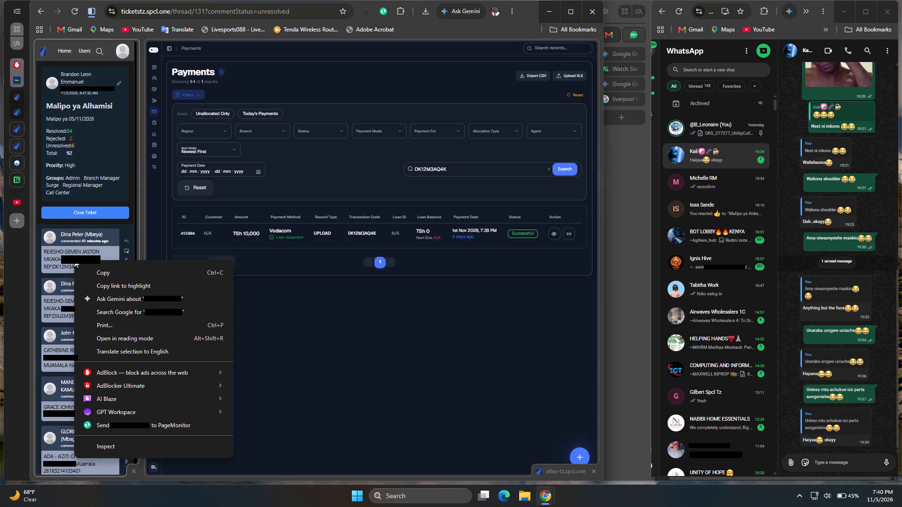
left_click(99, 270)
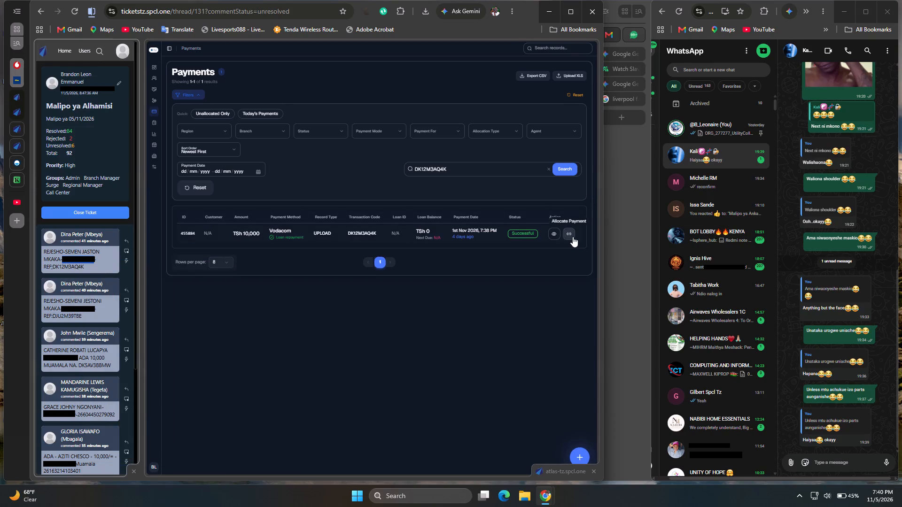
left_click(573, 237)
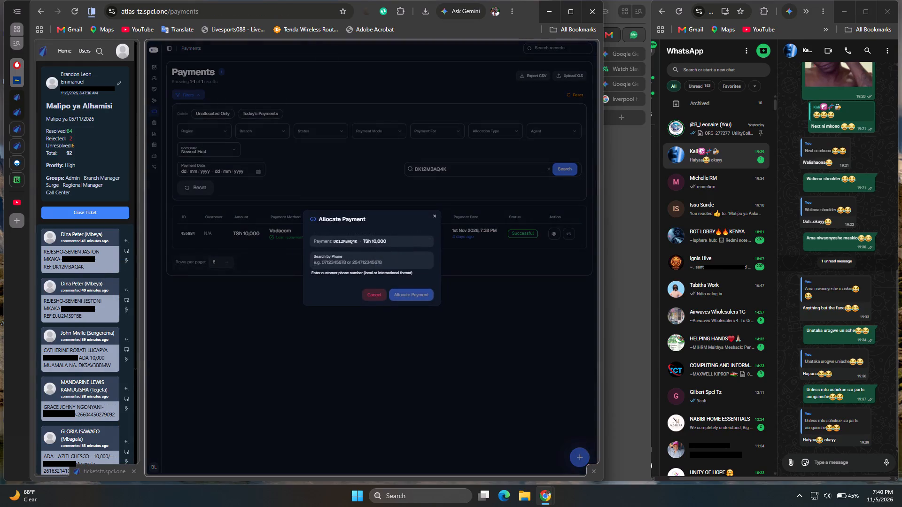
right_click(360, 263)
left_click(391, 315)
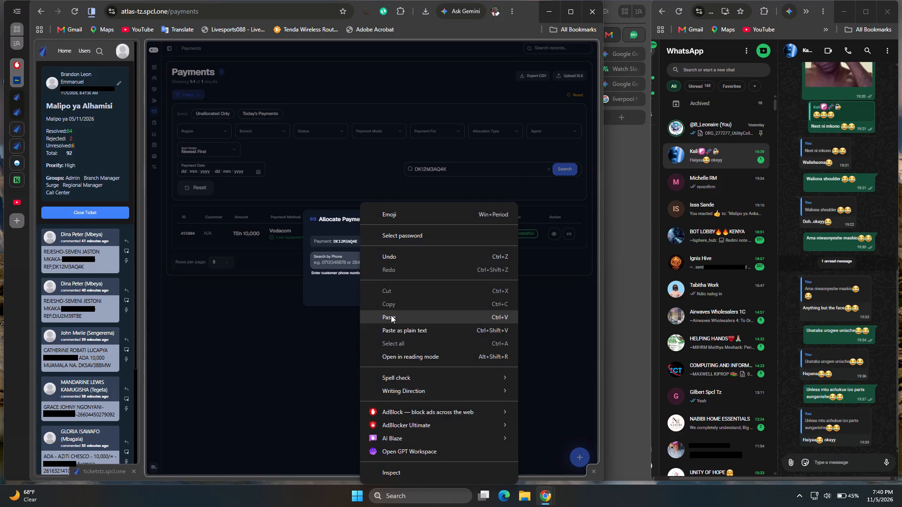
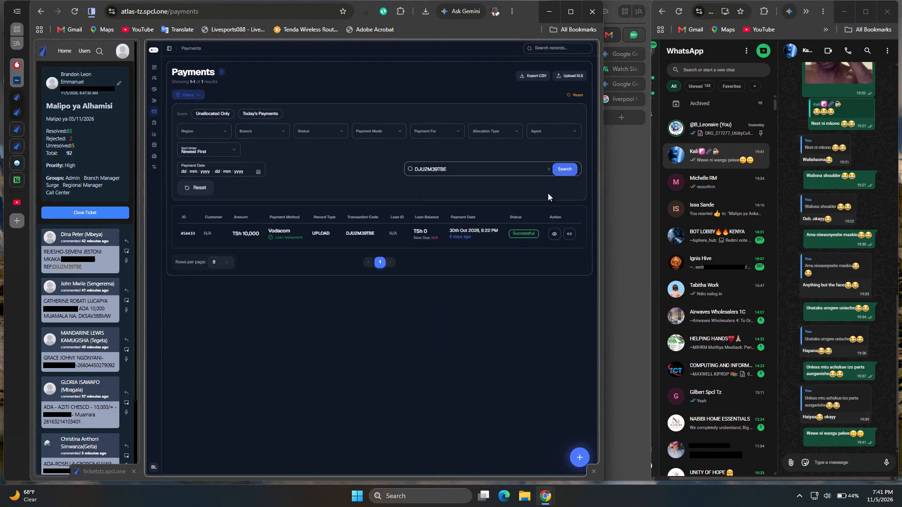
double_click(73, 258)
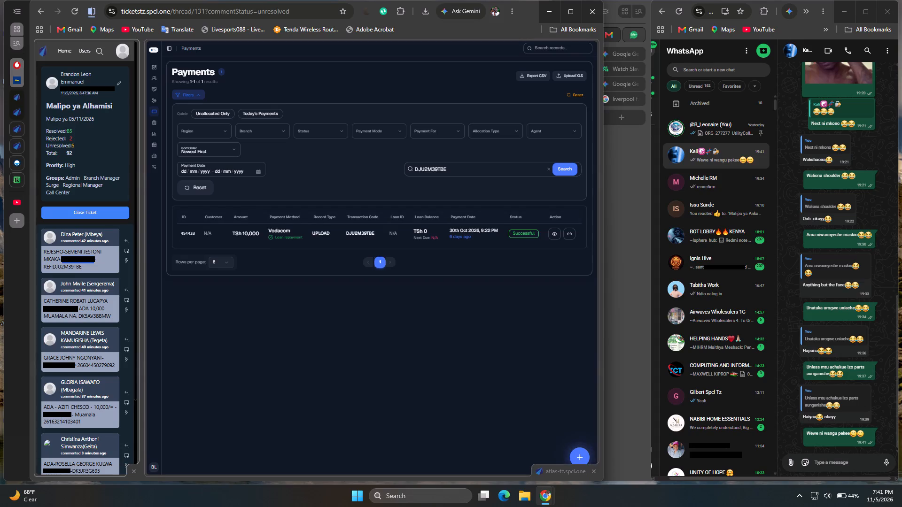
right_click(73, 258)
left_click(110, 269)
left_click(571, 234)
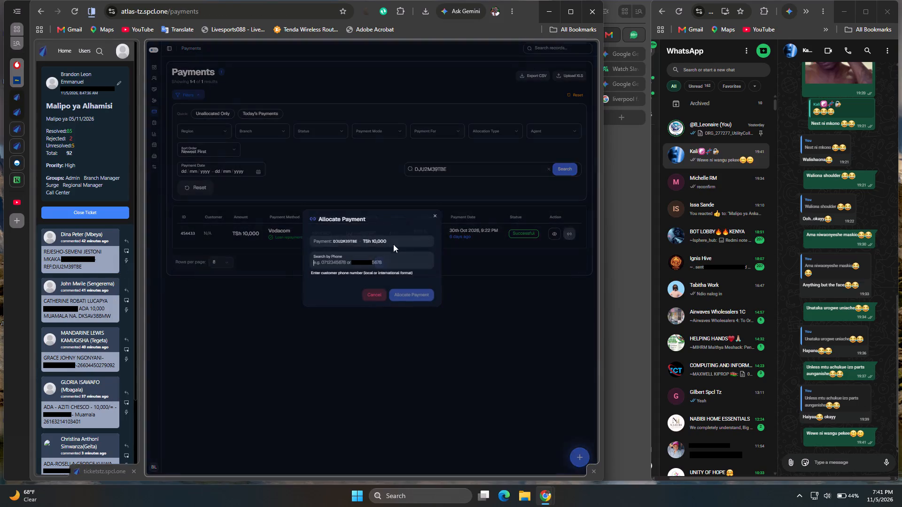
right_click(364, 265)
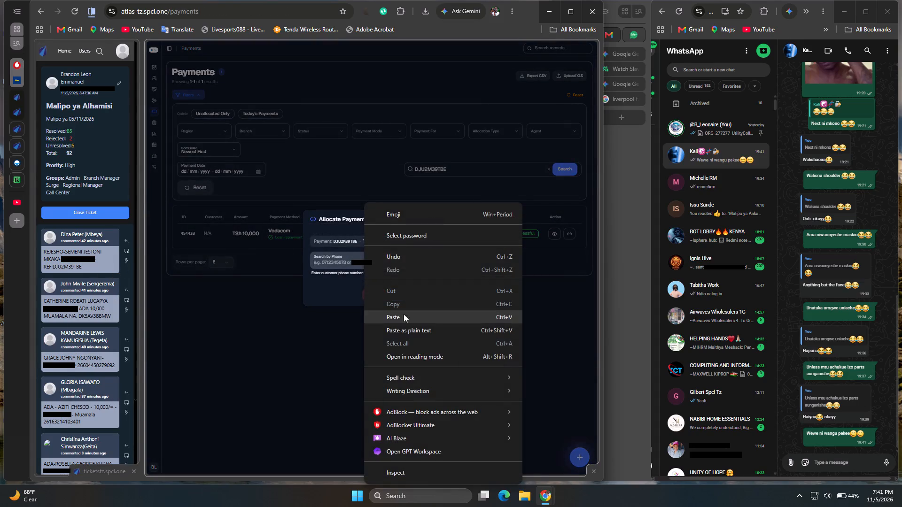
left_click(404, 314)
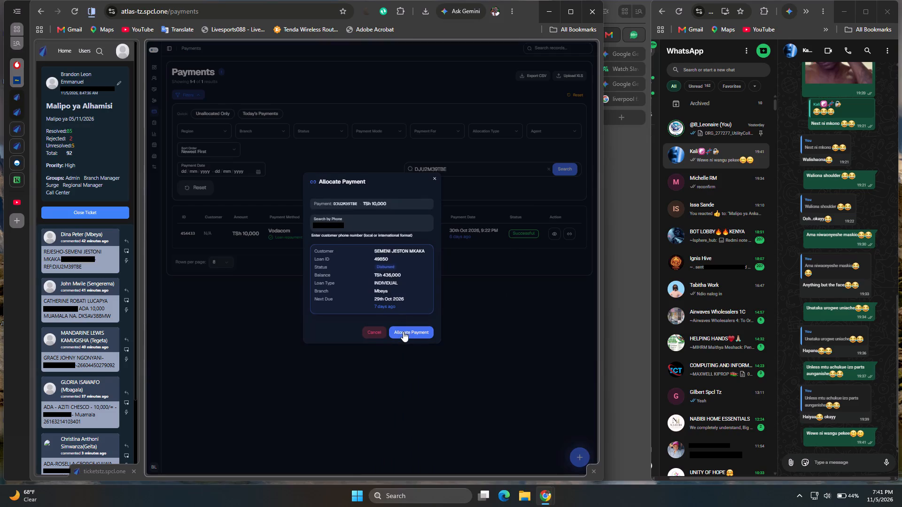
left_click(403, 331)
left_click(126, 250)
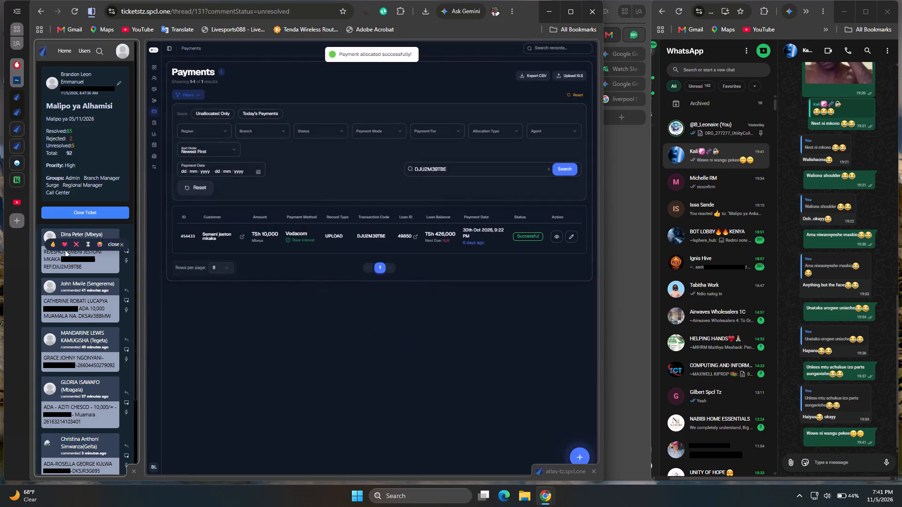
double_click(89, 314)
right_click(89, 314)
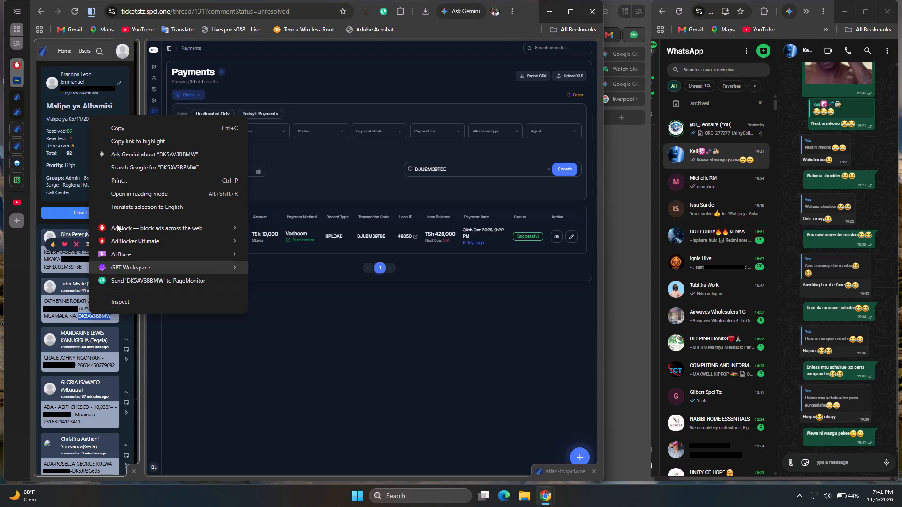
left_click(124, 127)
double_click(434, 169)
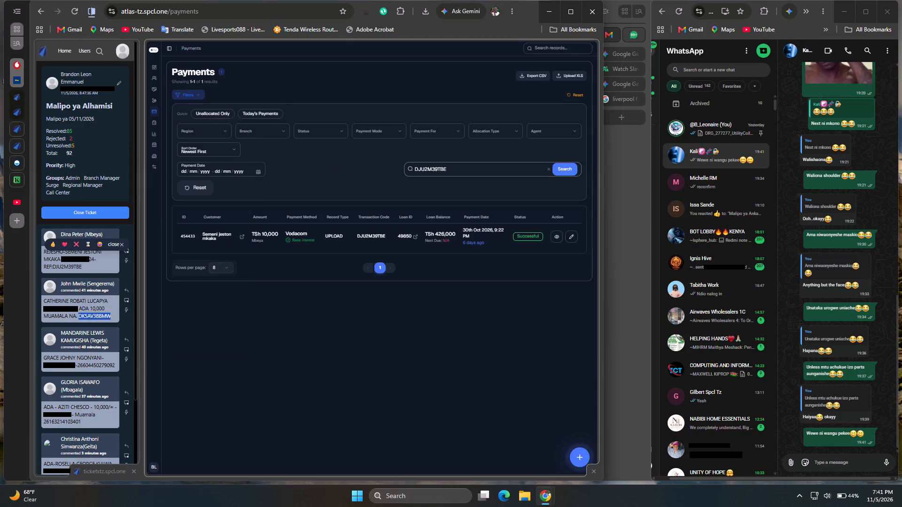
right_click(434, 169)
left_click(462, 243)
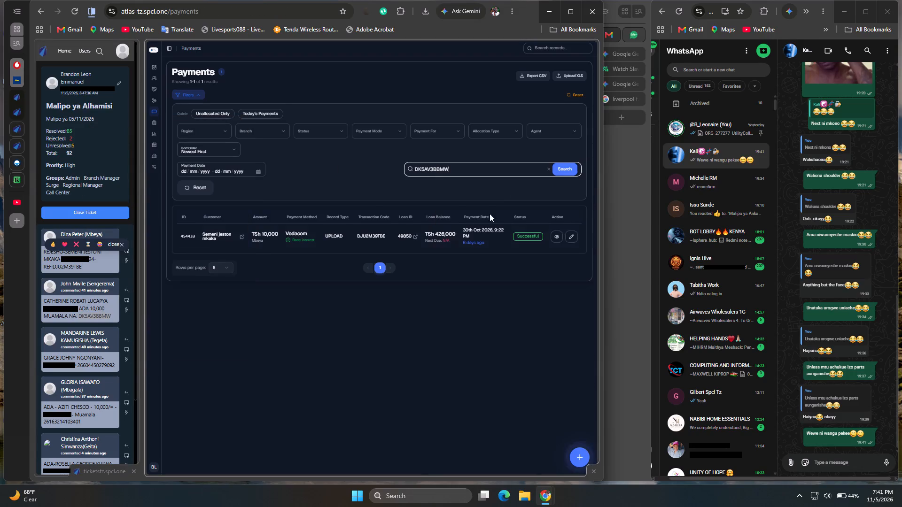
left_click(562, 167)
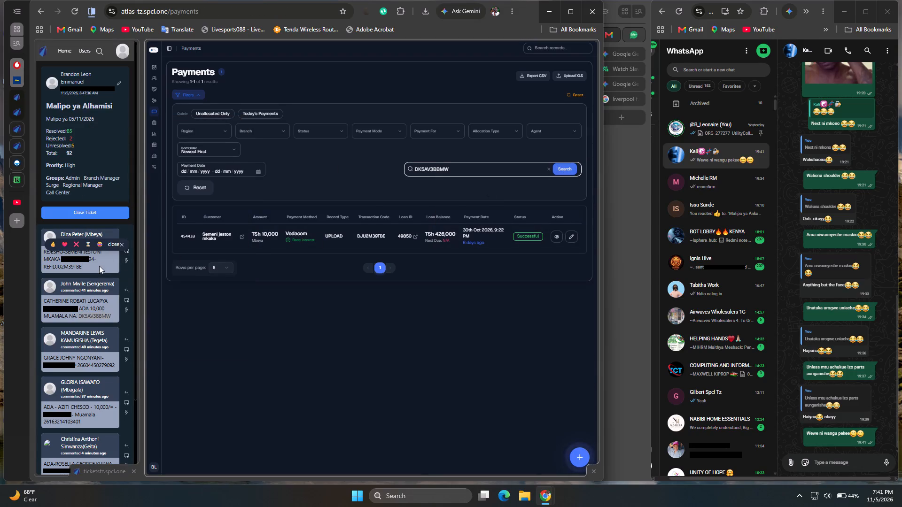
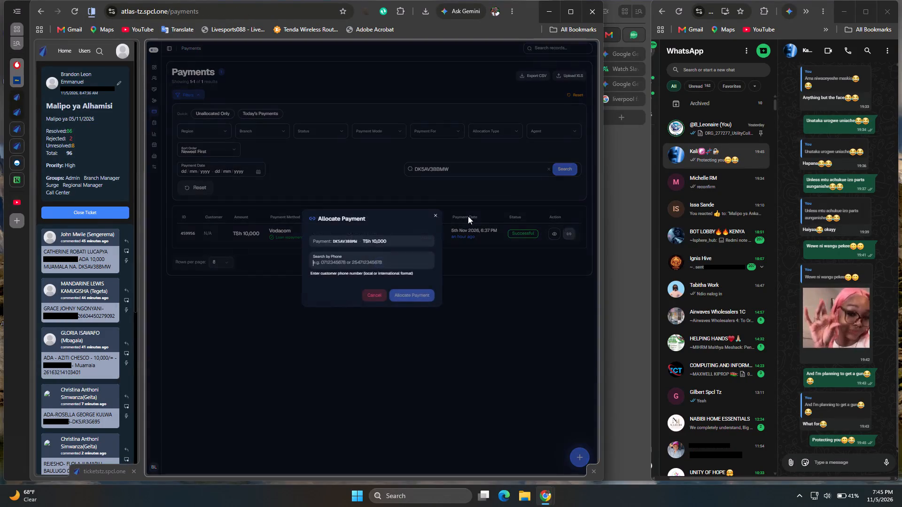
Close the allocation form, rerun the search for the same transaction reference, and reopen Allocate Payment for the TSh 10,000 Vodacom payment.
left_click(497, 195)
left_click(565, 171)
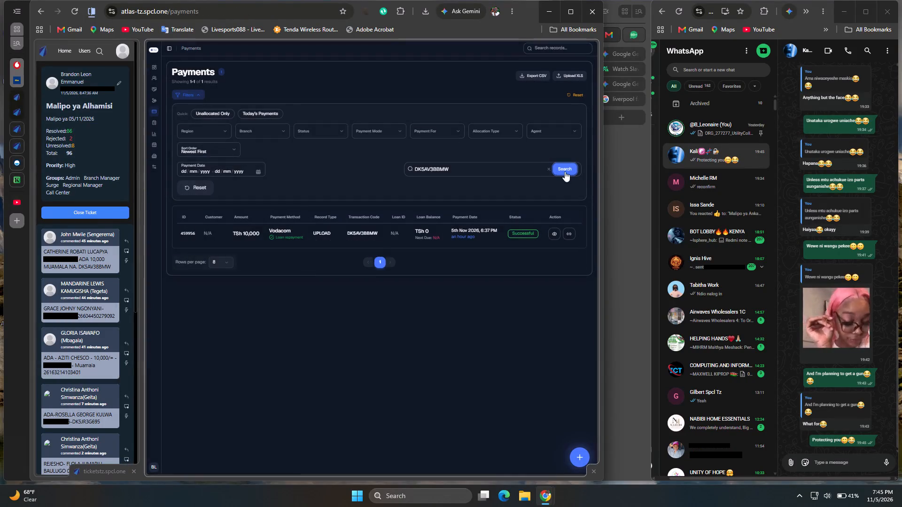
left_click(570, 233)
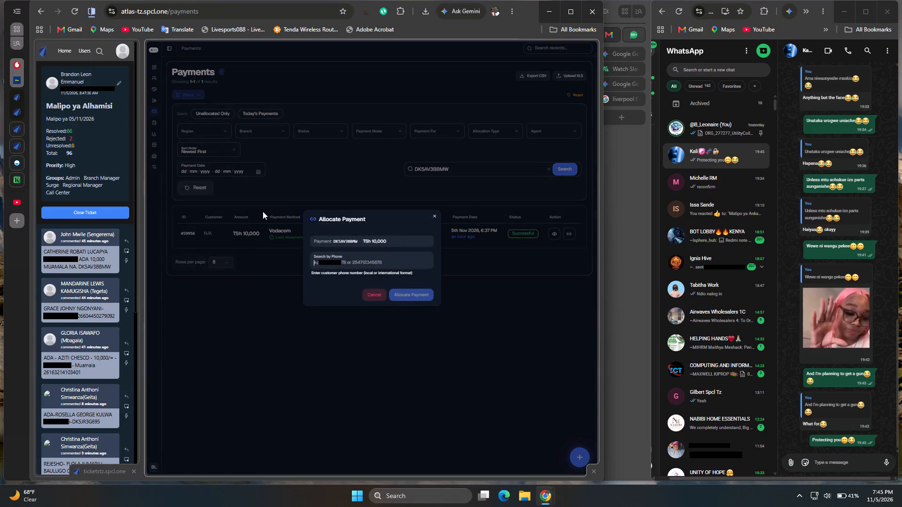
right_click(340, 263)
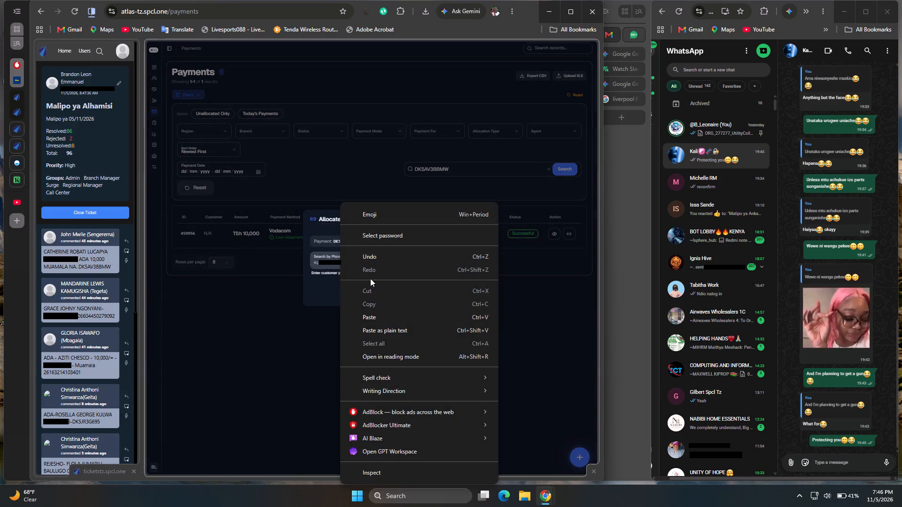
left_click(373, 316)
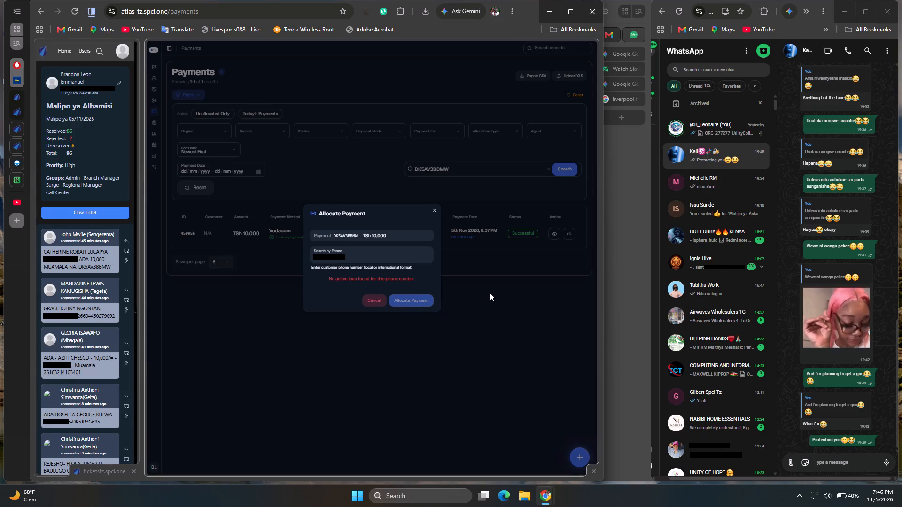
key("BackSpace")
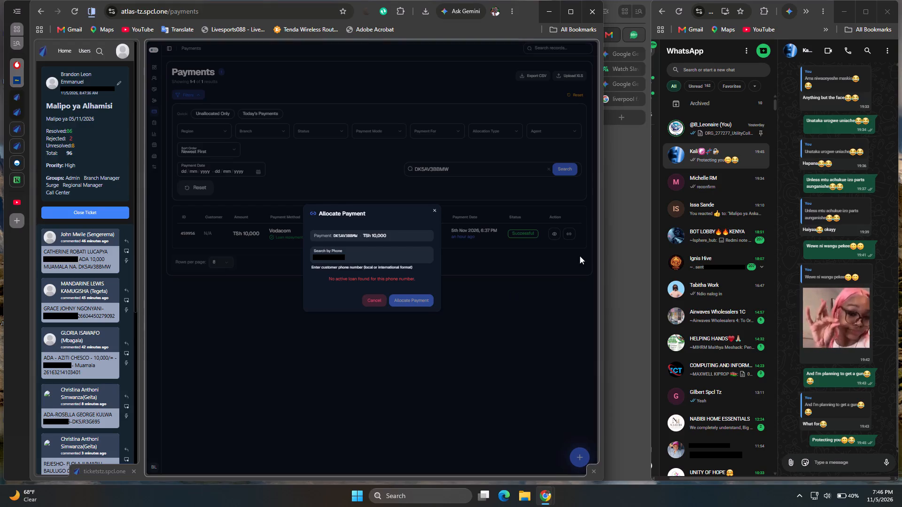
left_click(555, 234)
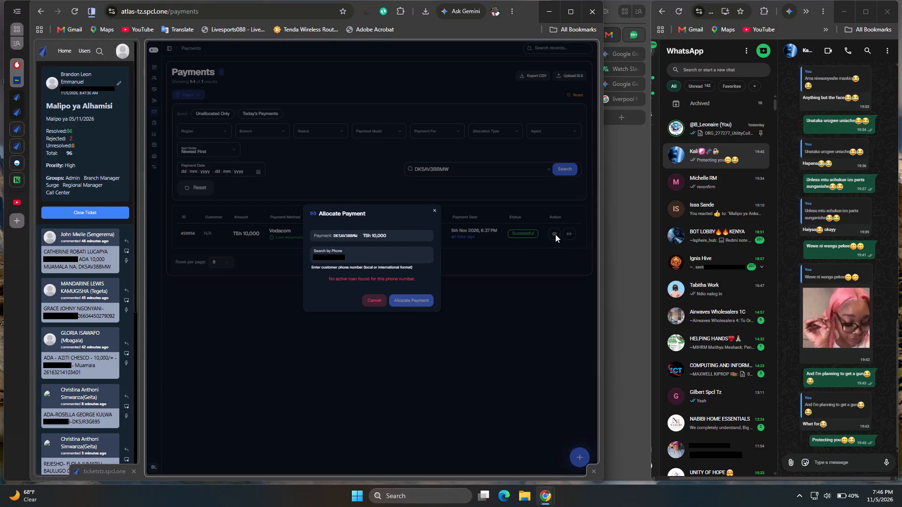
left_click(553, 234)
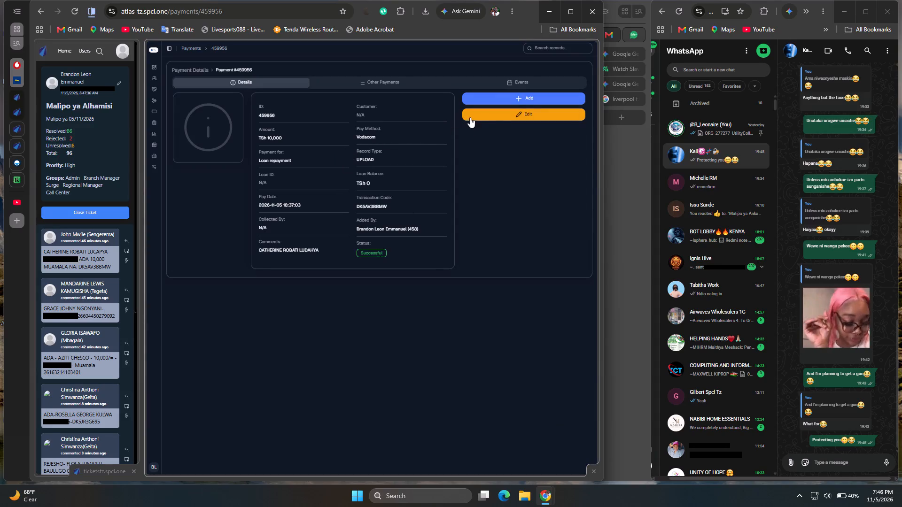
left_click(528, 113)
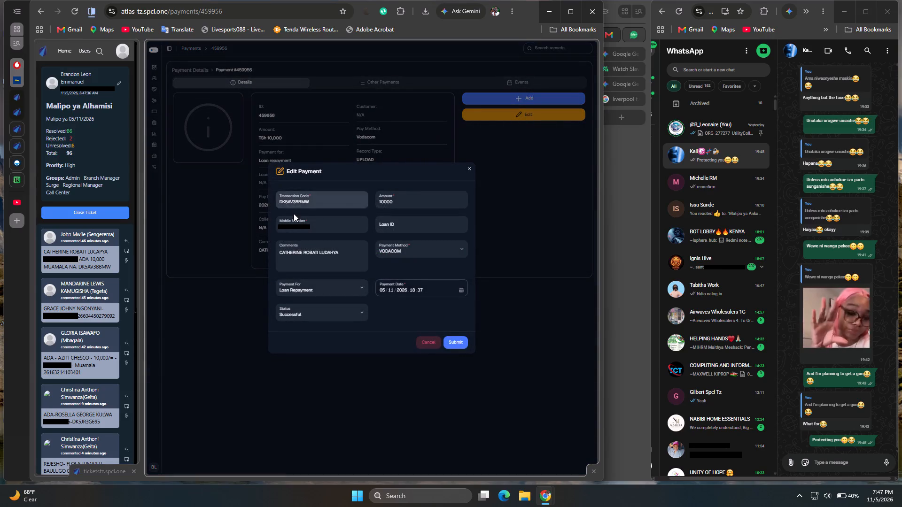
left_click(453, 339)
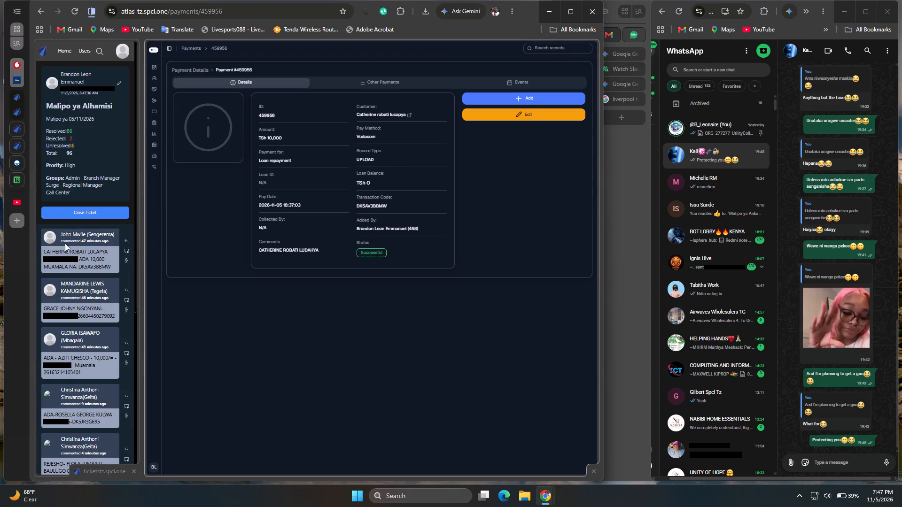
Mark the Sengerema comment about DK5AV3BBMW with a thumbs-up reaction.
left_click(126, 249)
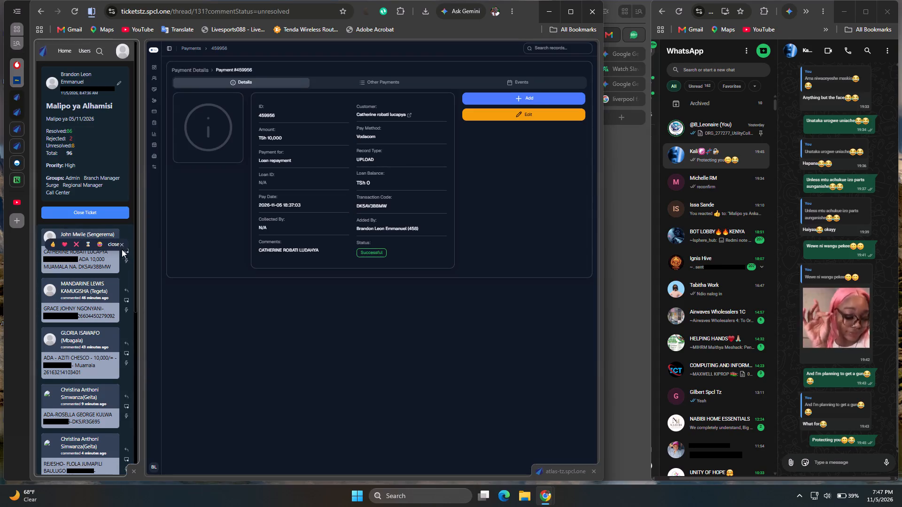
left_click(53, 245)
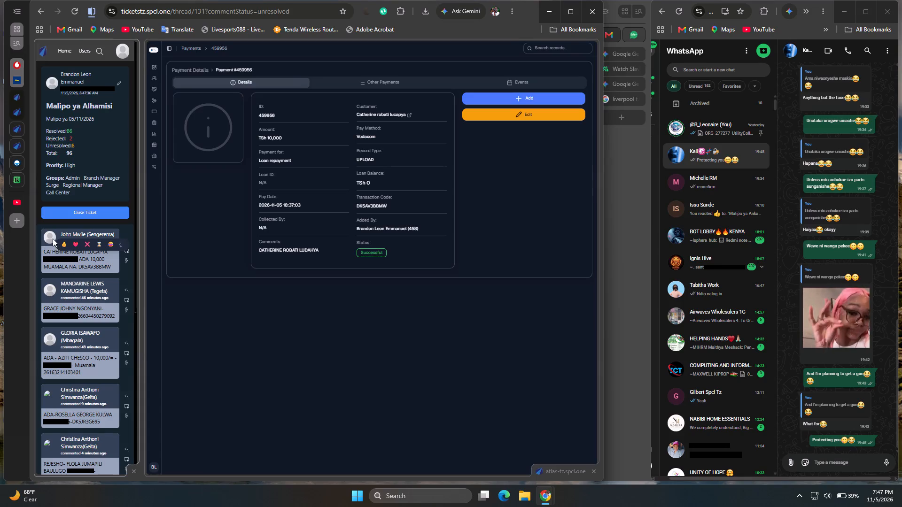
left_click(193, 47)
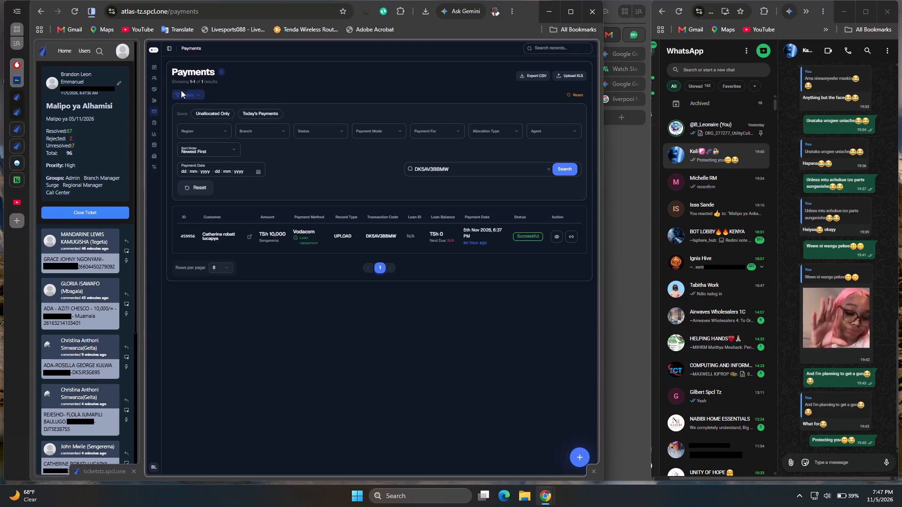
double_click(96, 266)
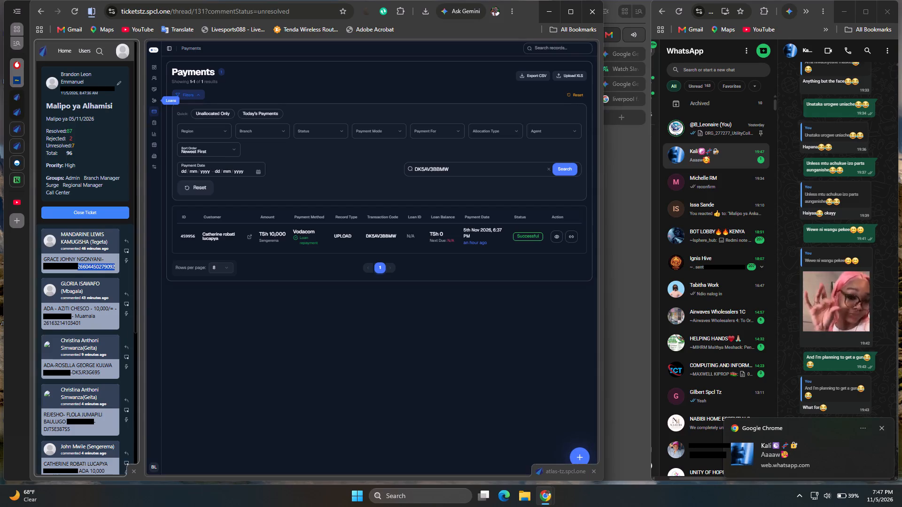
right_click(96, 266)
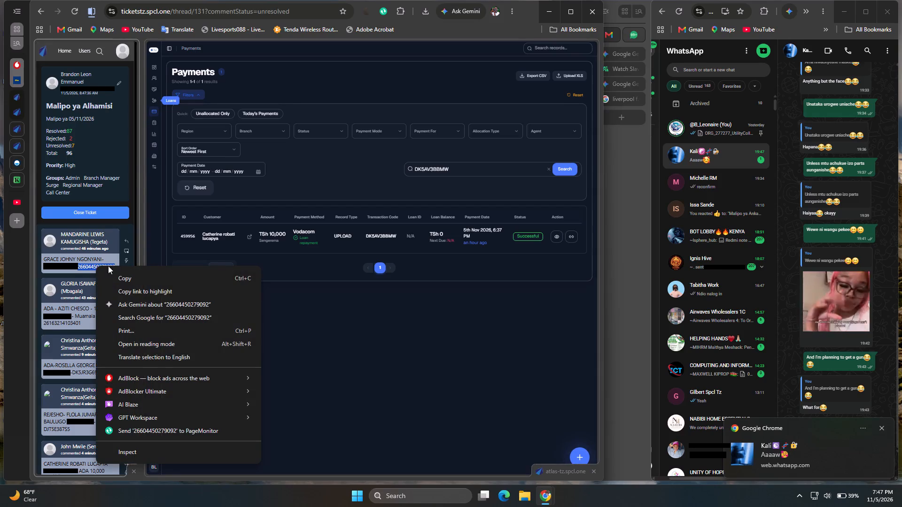
left_click(133, 276)
double_click(426, 167)
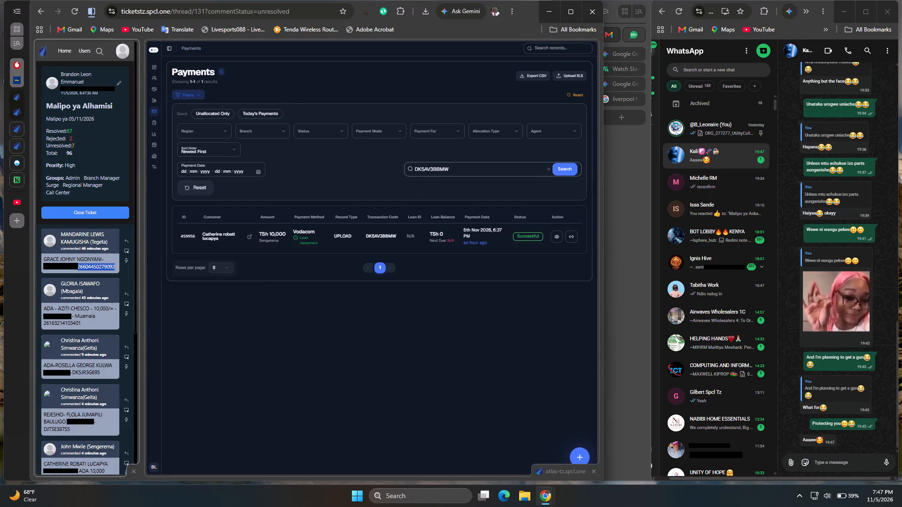
right_click(426, 167)
left_click(461, 246)
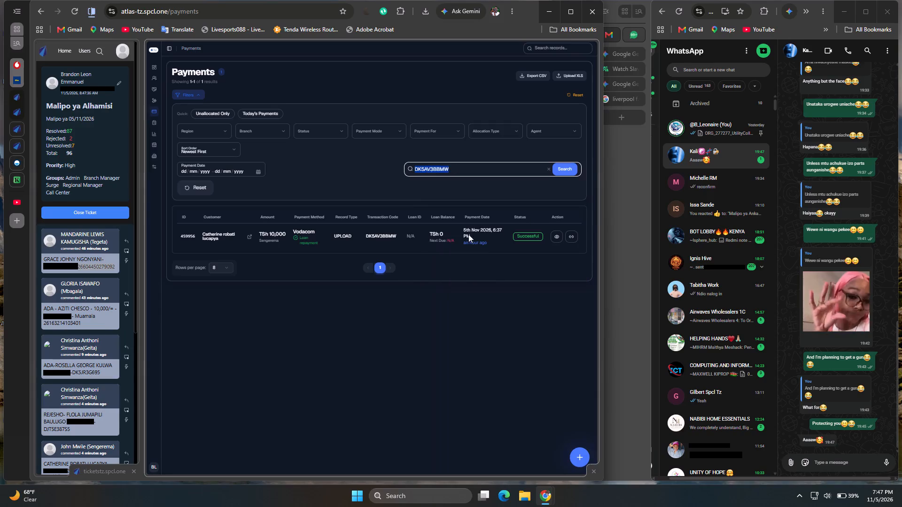
left_click(571, 169)
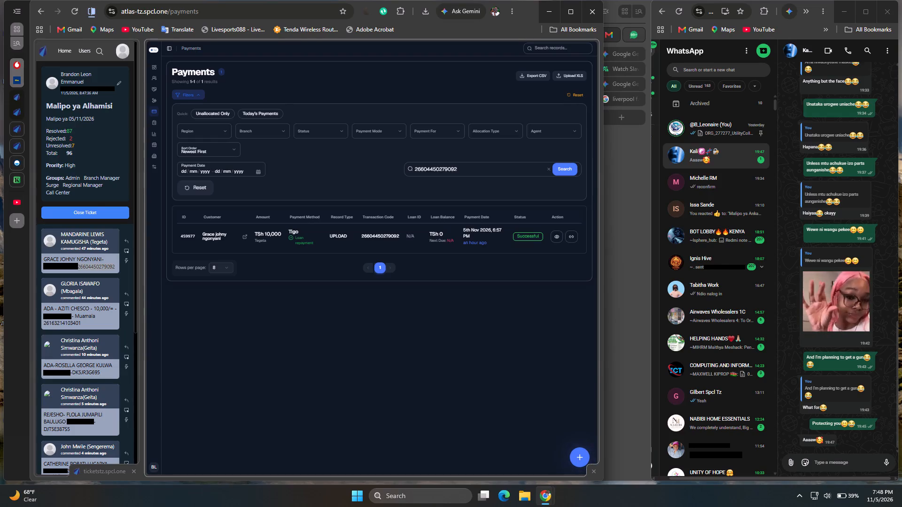
double_click(66, 266)
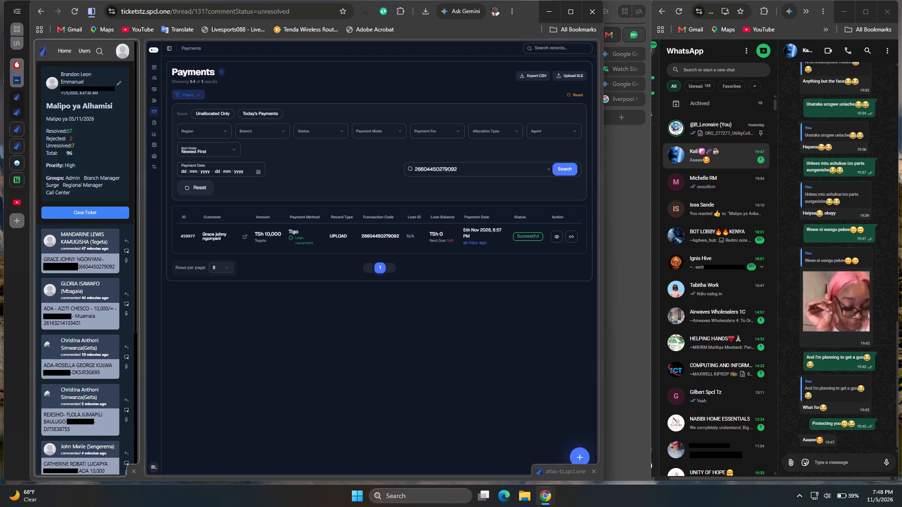
right_click(66, 266)
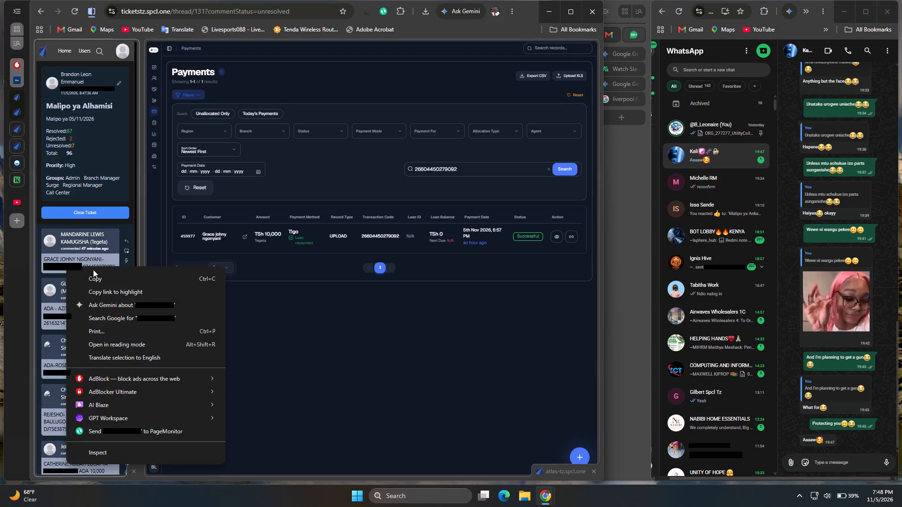
left_click(97, 278)
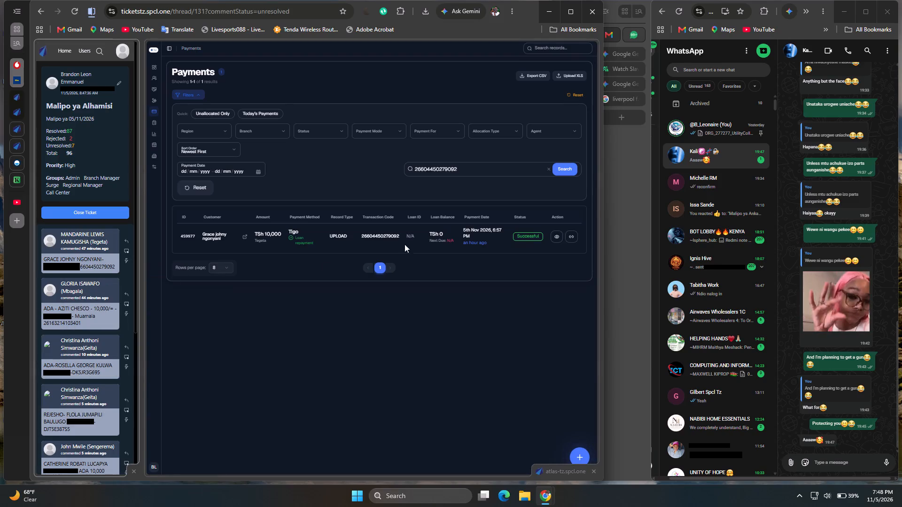
left_click(571, 236)
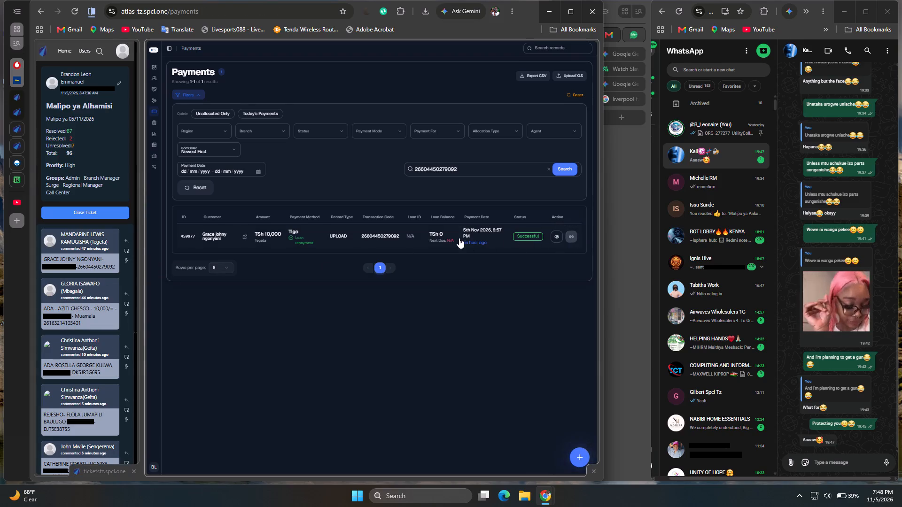
right_click(359, 262)
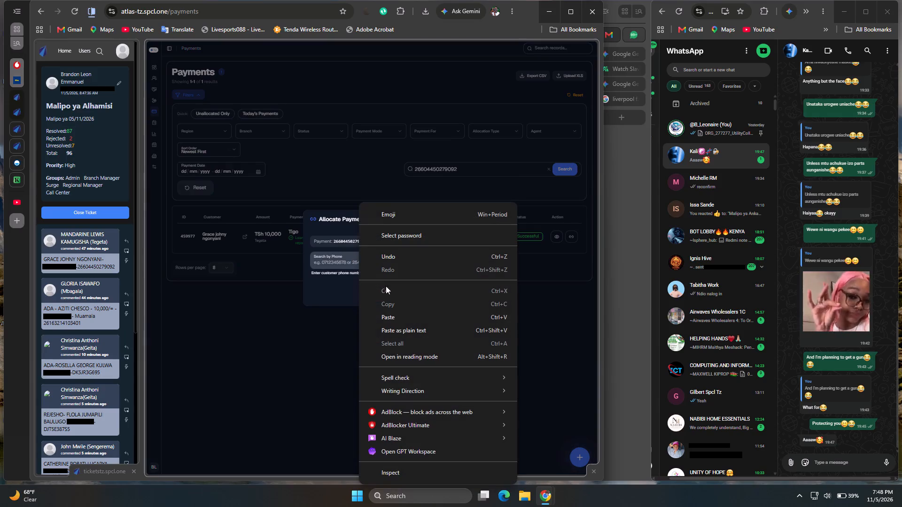
left_click(394, 315)
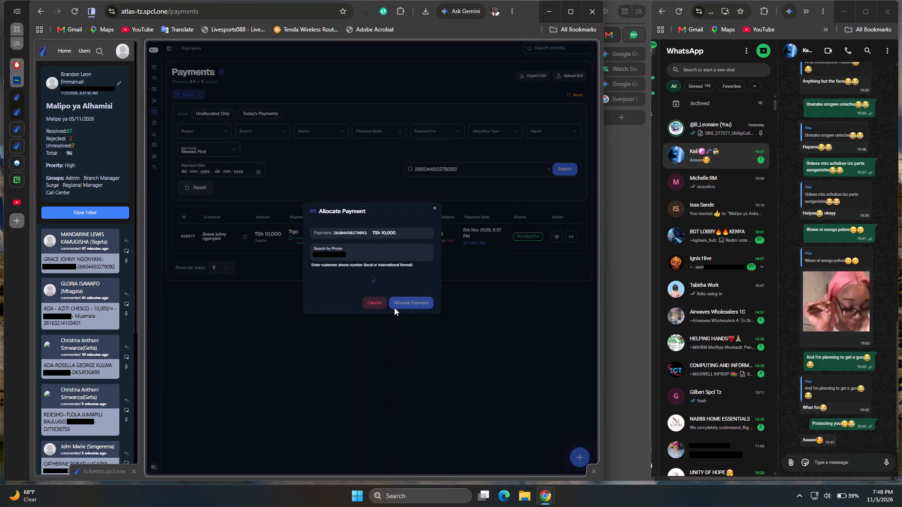
left_click(400, 327)
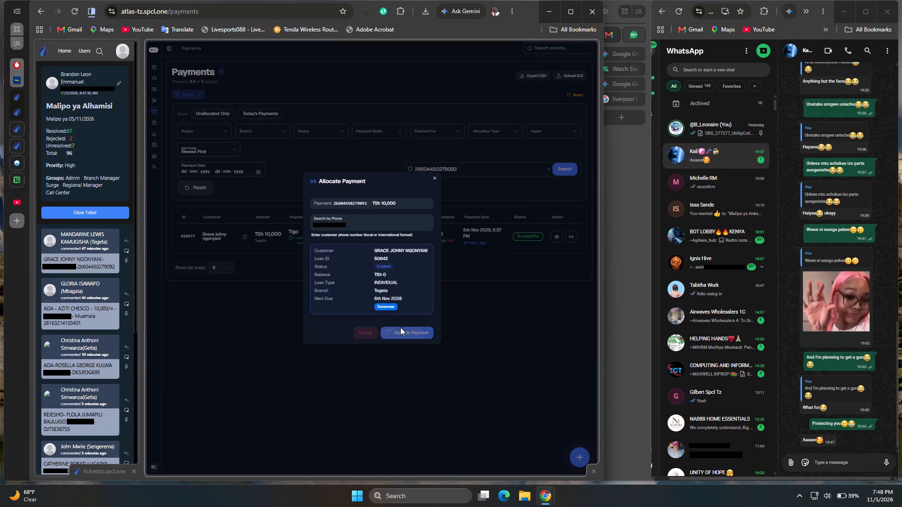
left_click(127, 250)
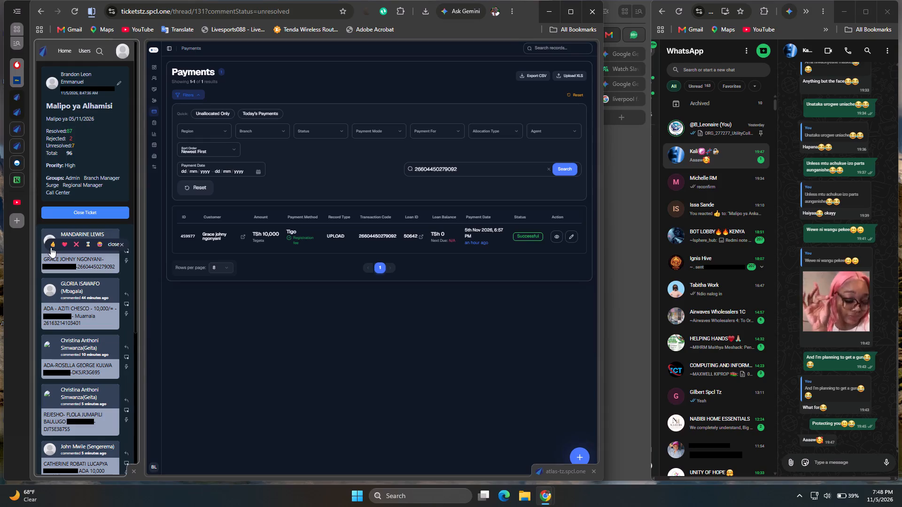
left_click(51, 247)
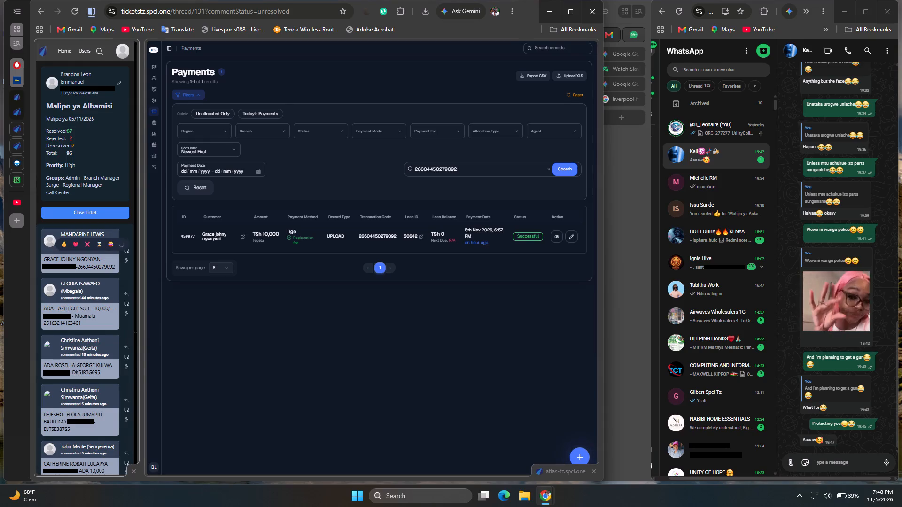
double_click(73, 324)
double_click(61, 272)
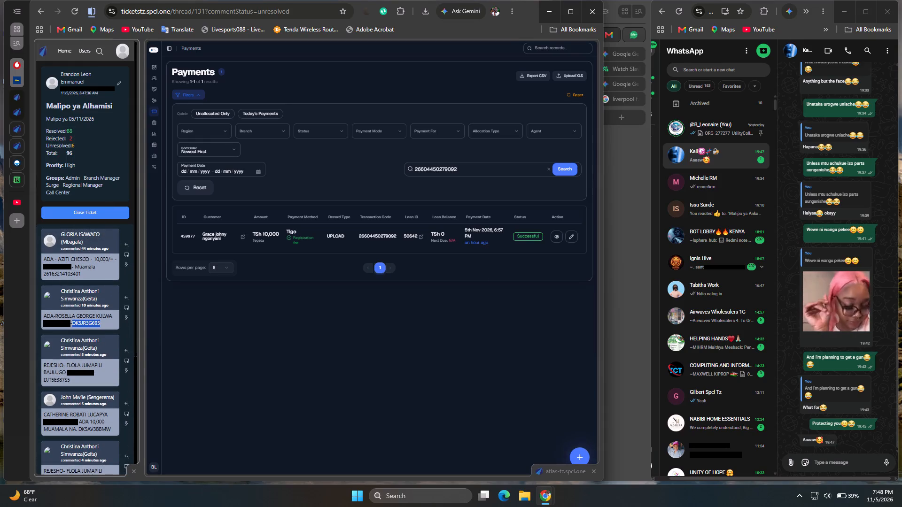
right_click(61, 272)
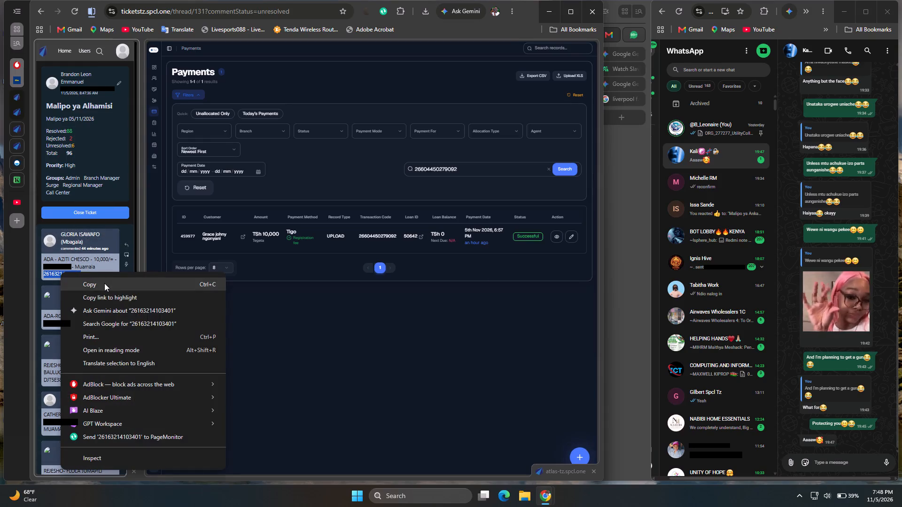
left_click(104, 283)
double_click(448, 168)
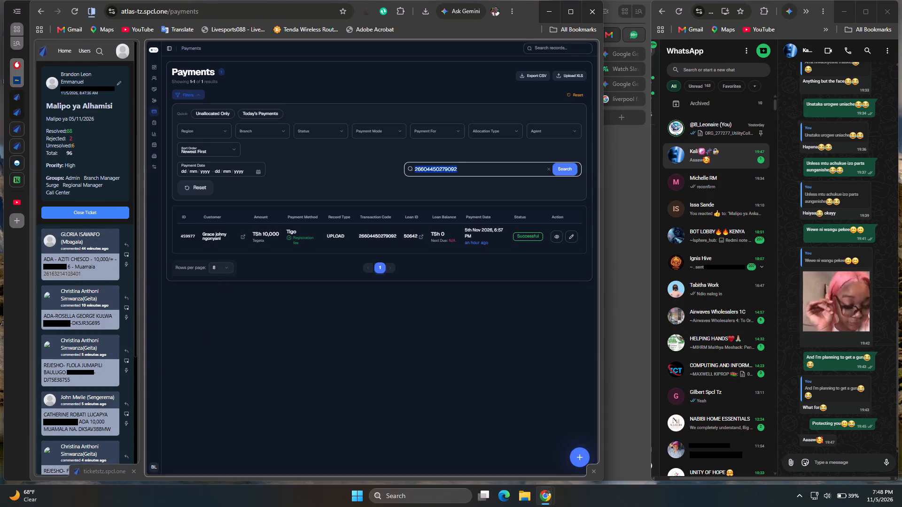
right_click(448, 168)
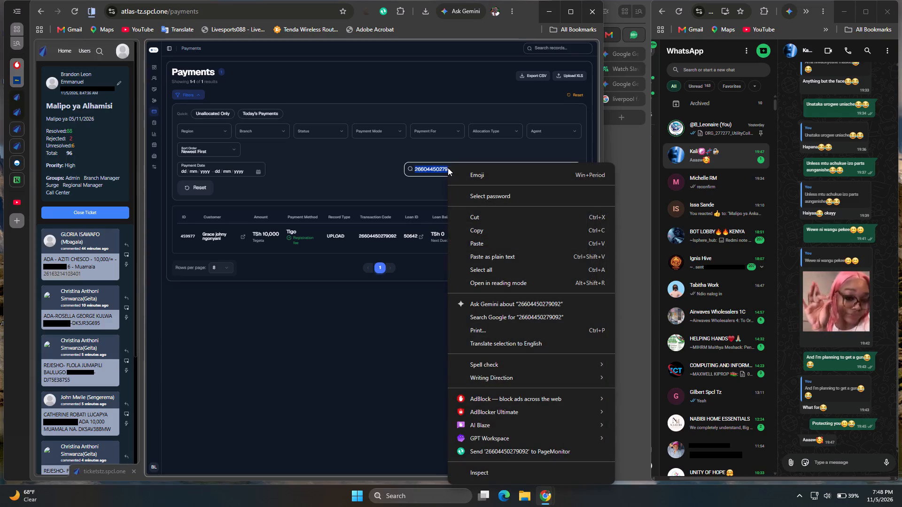
left_click(480, 243)
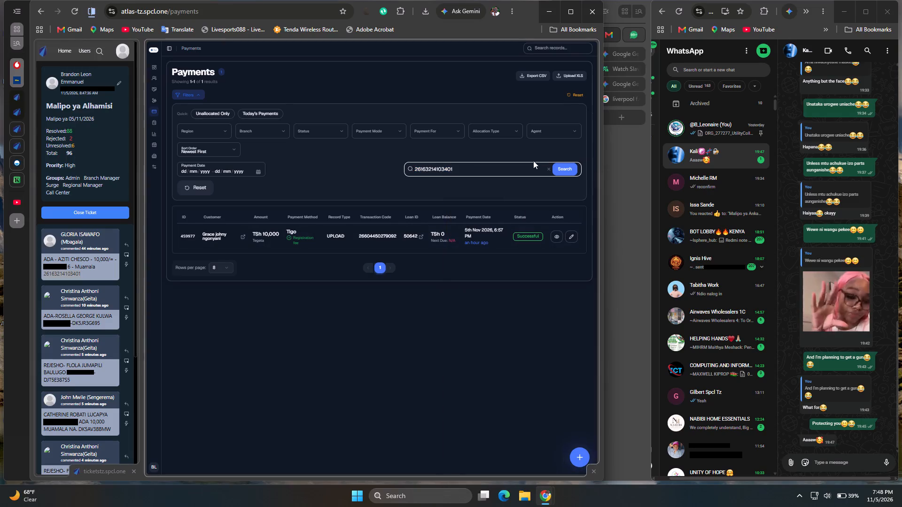
left_click(561, 168)
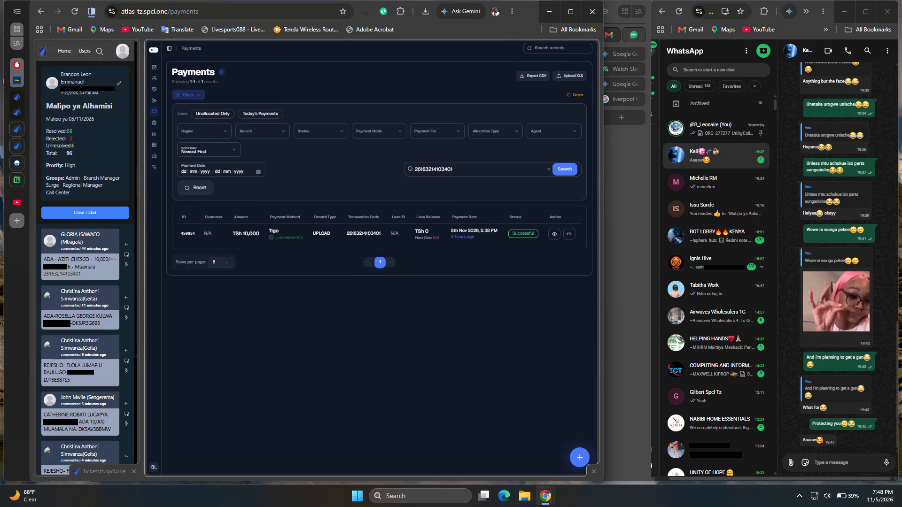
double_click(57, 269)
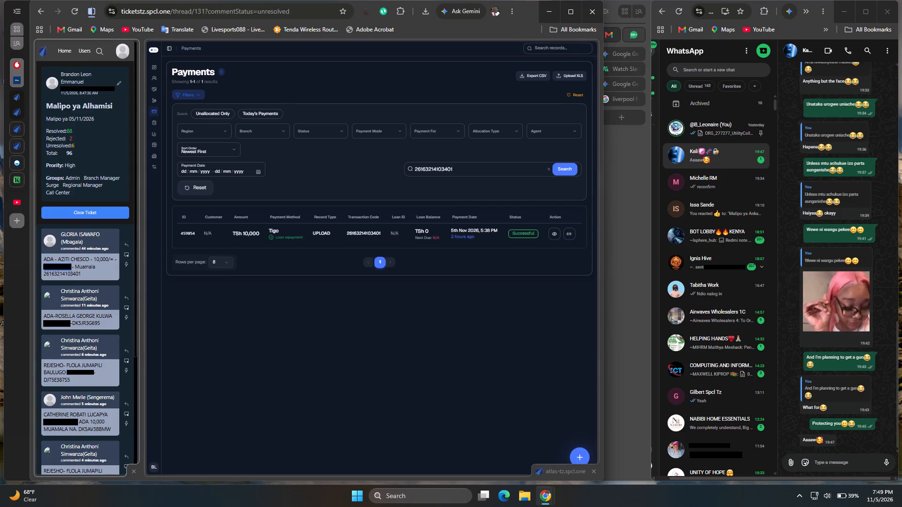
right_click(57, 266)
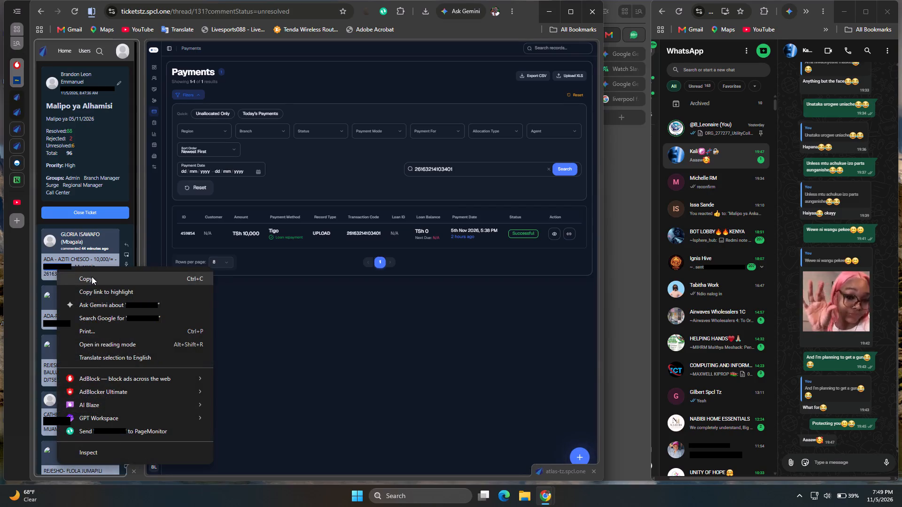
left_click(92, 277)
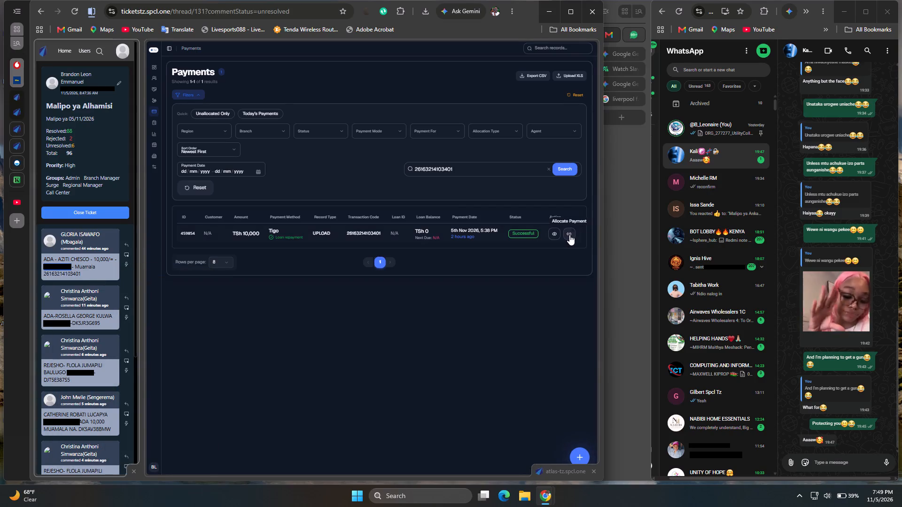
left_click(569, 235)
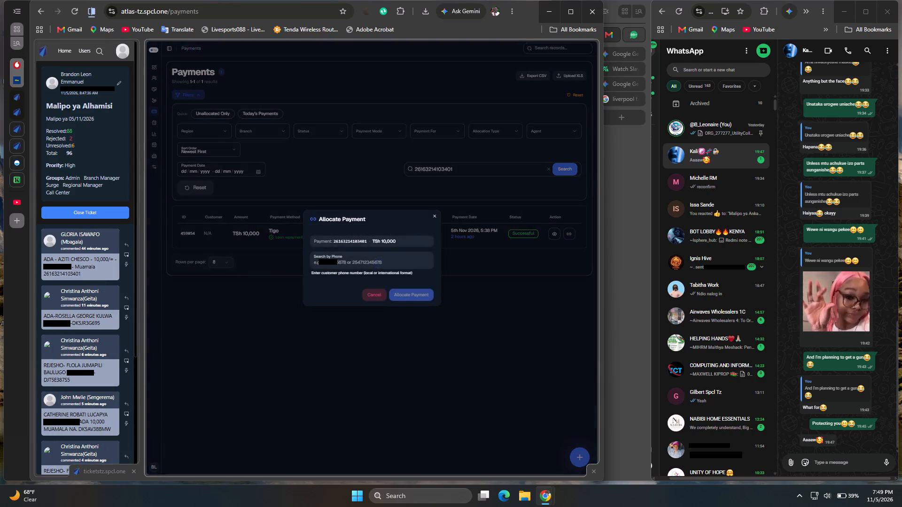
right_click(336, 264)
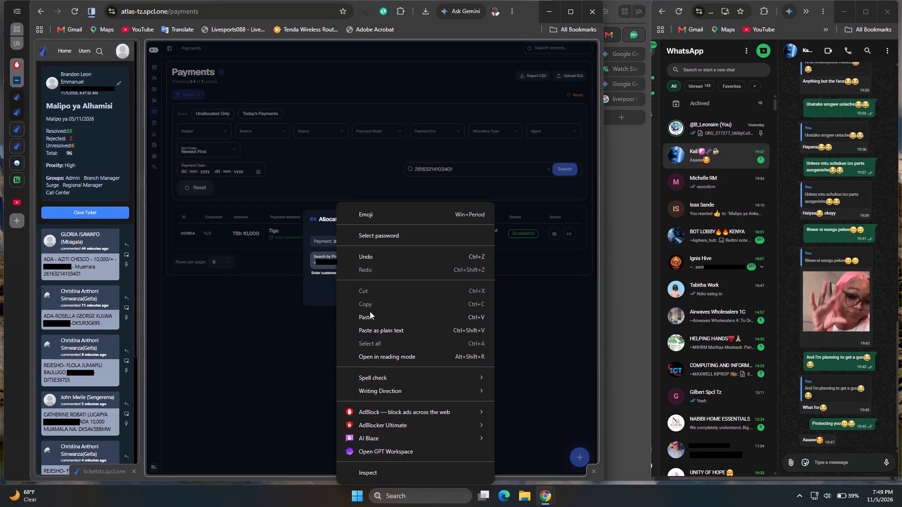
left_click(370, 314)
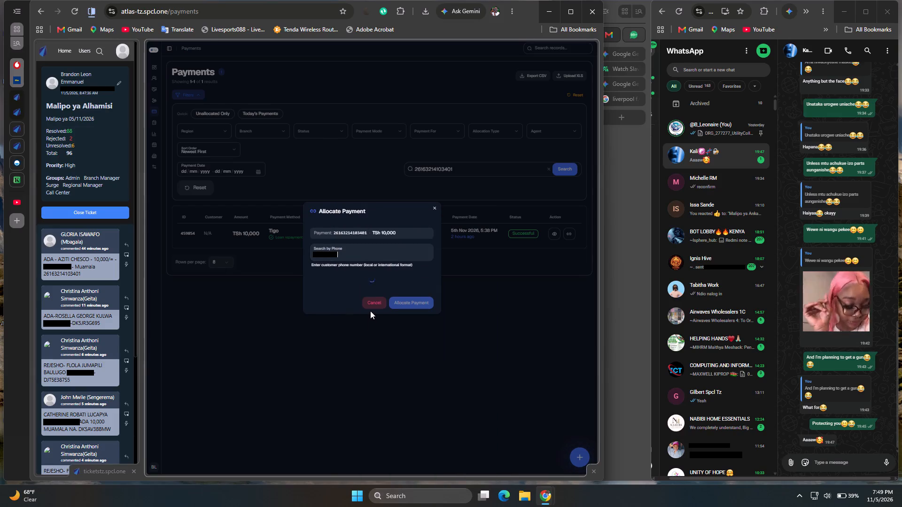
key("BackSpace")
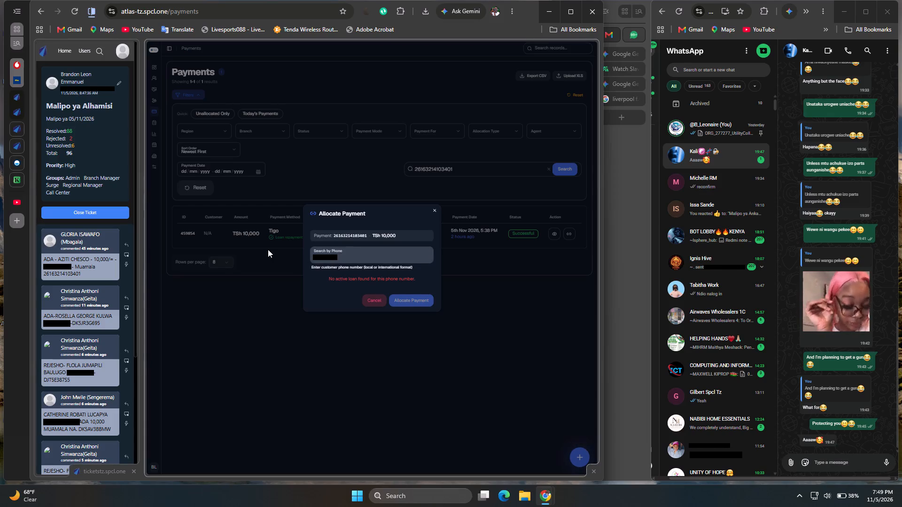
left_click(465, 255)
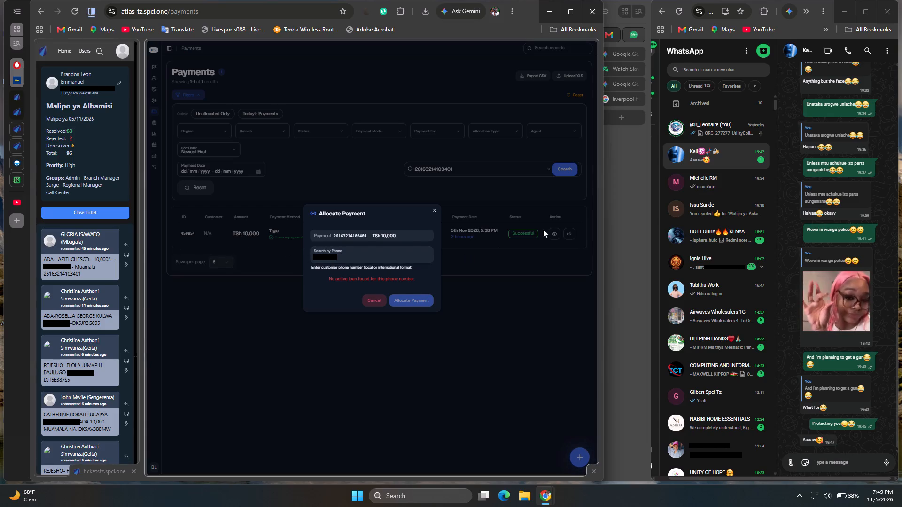
left_click(553, 233)
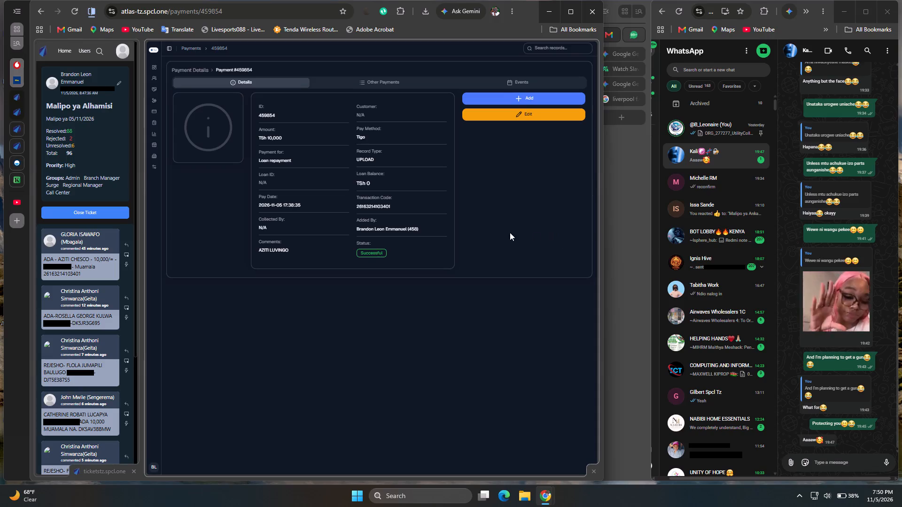
left_click(498, 114)
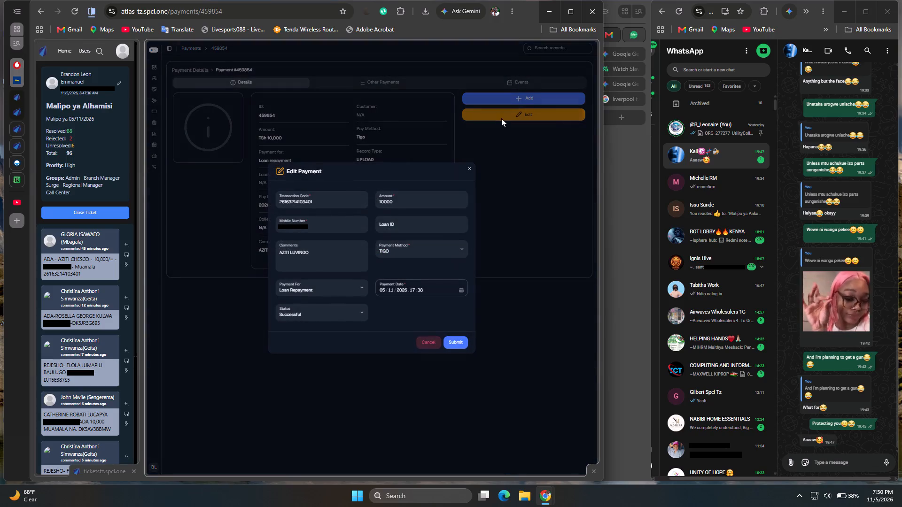
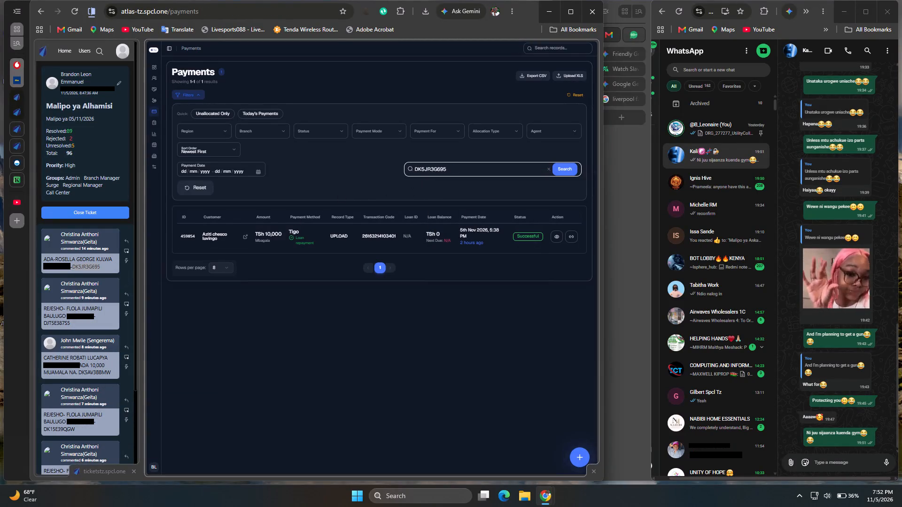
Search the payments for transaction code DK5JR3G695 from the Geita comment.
left_click(566, 165)
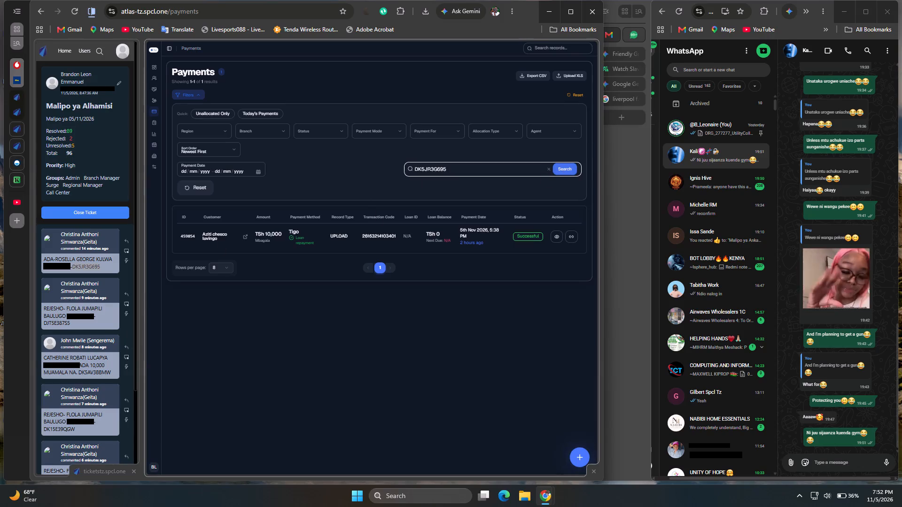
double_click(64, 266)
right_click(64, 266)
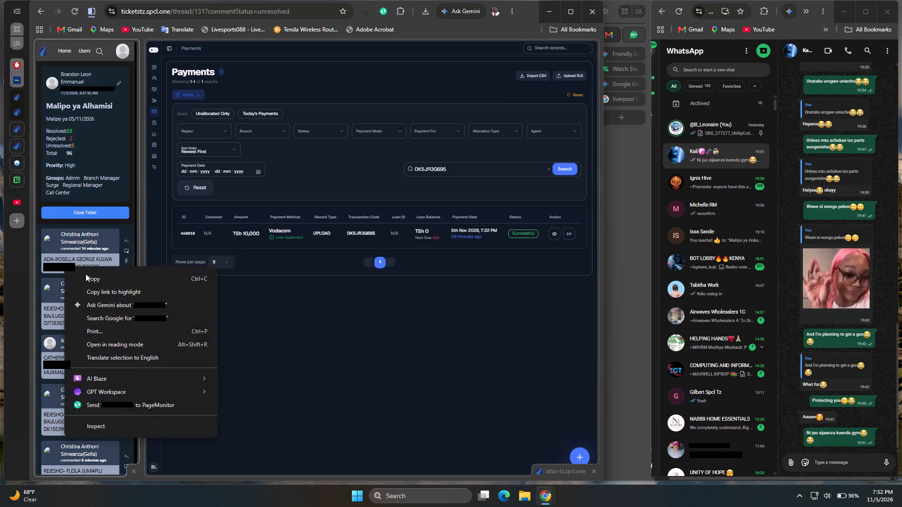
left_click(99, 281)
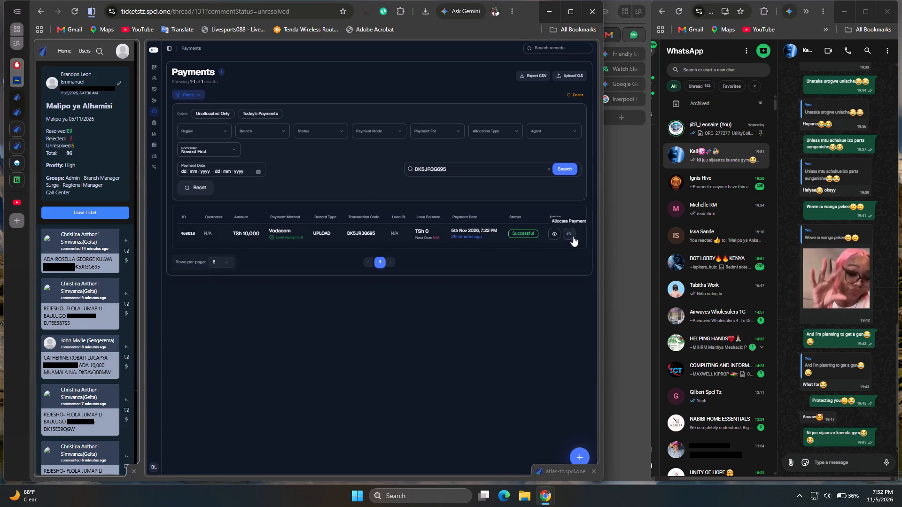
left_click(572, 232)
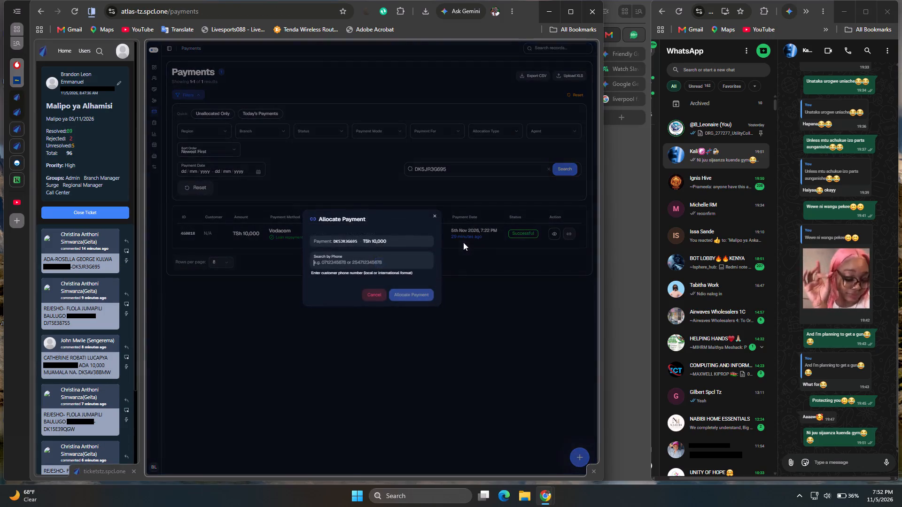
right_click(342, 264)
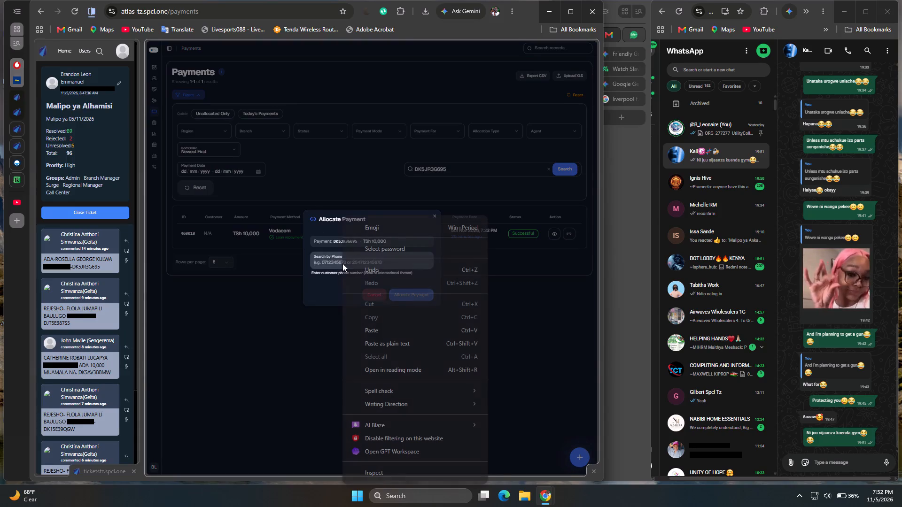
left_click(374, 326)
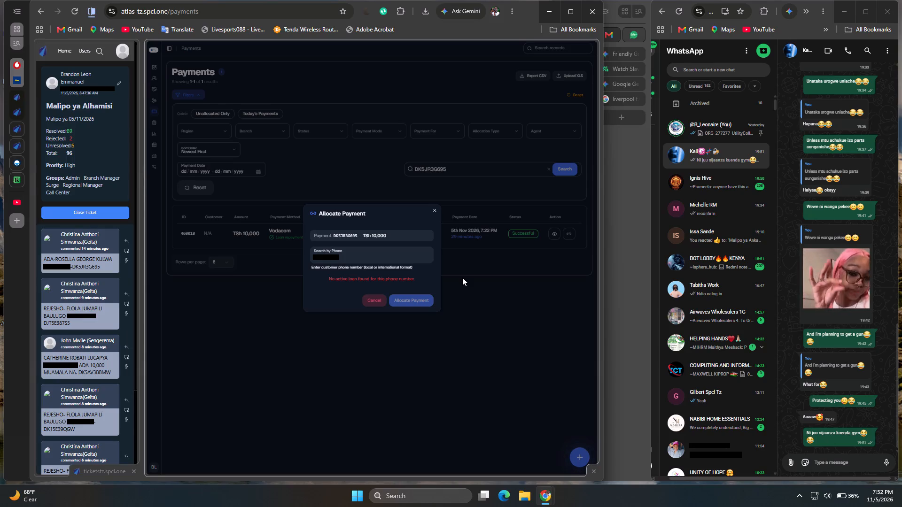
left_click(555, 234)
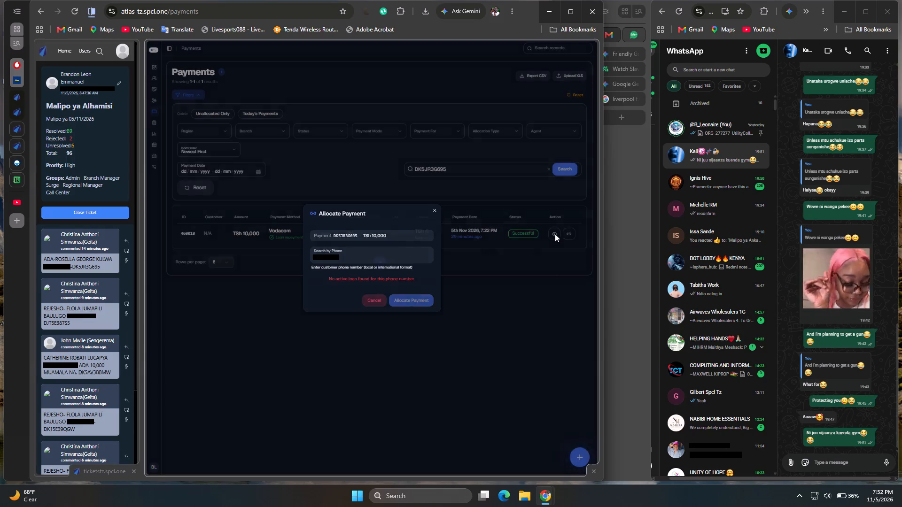
left_click(554, 234)
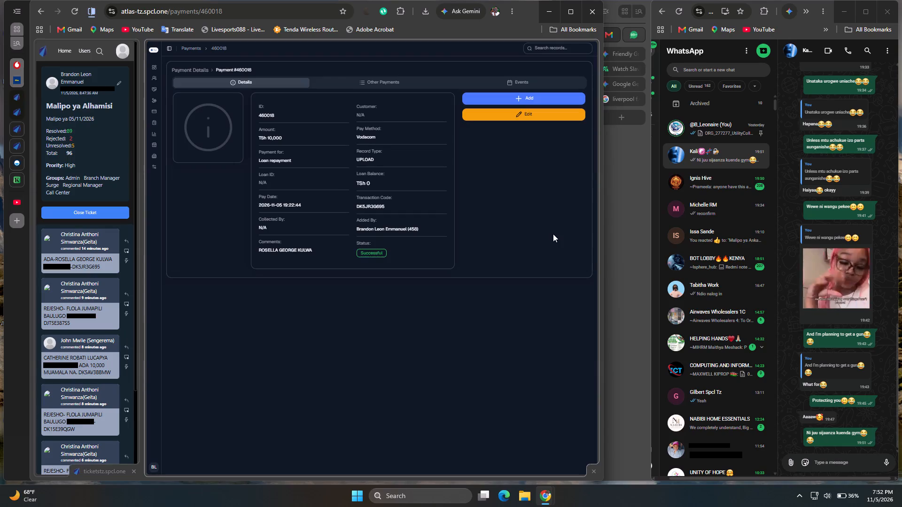
left_click(514, 115)
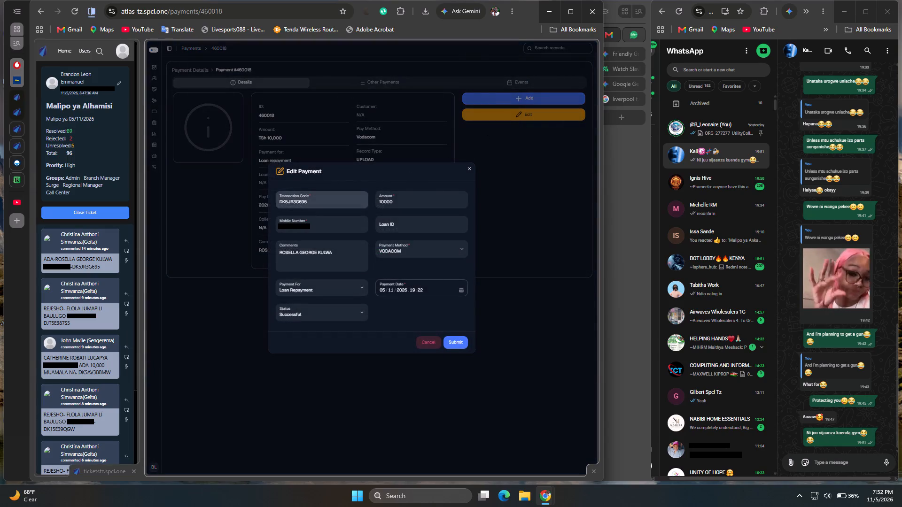
left_click(302, 227)
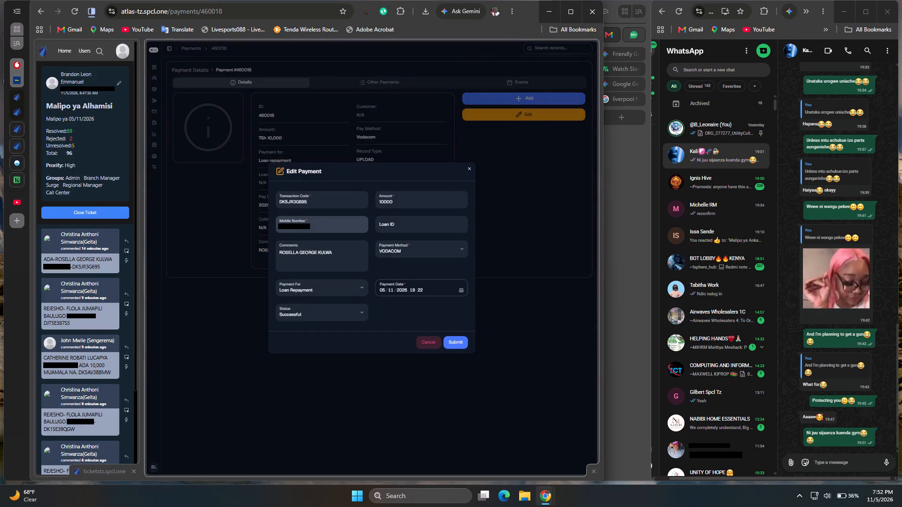
left_click(459, 344)
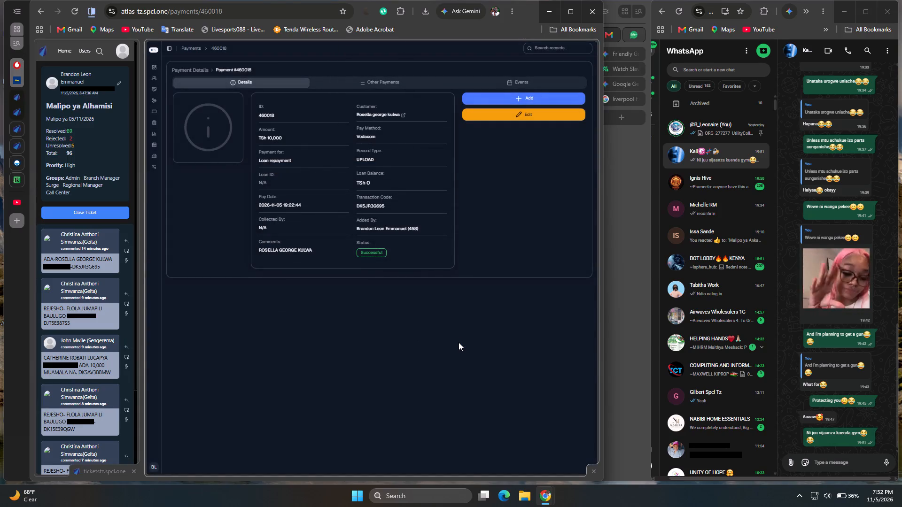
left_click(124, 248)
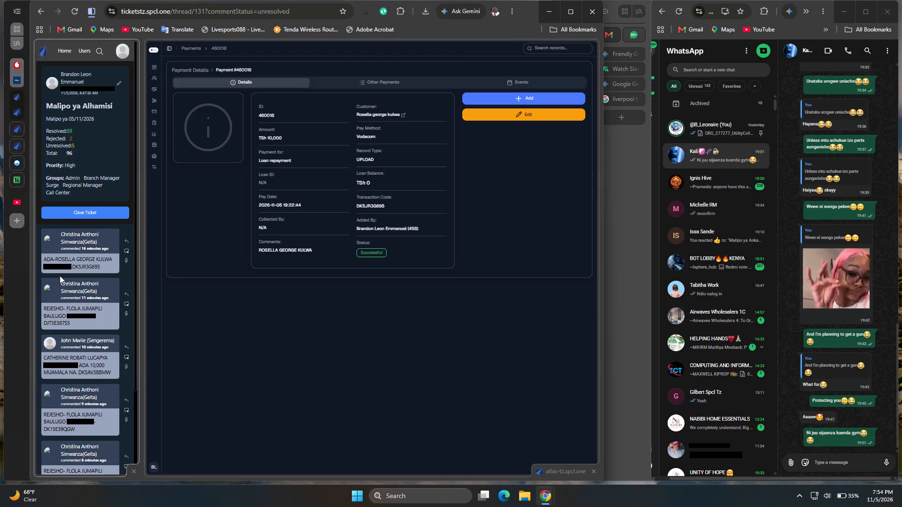
left_click(184, 48)
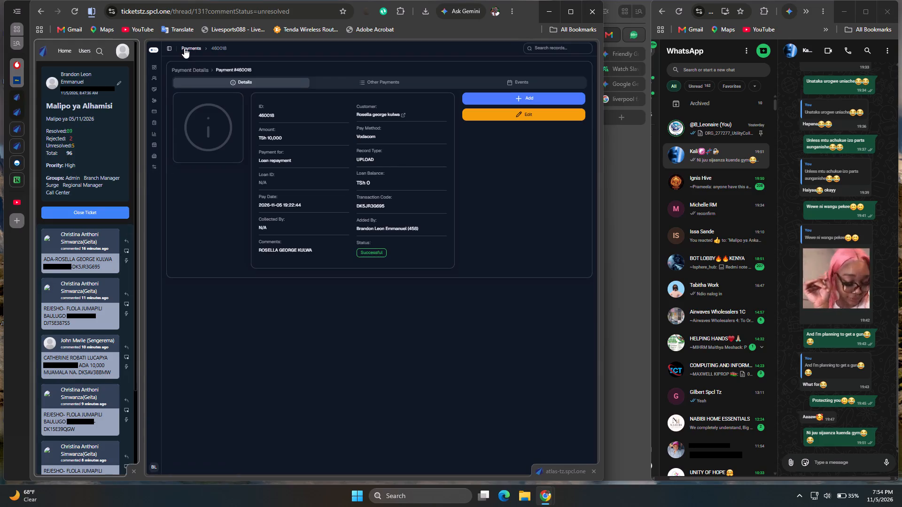
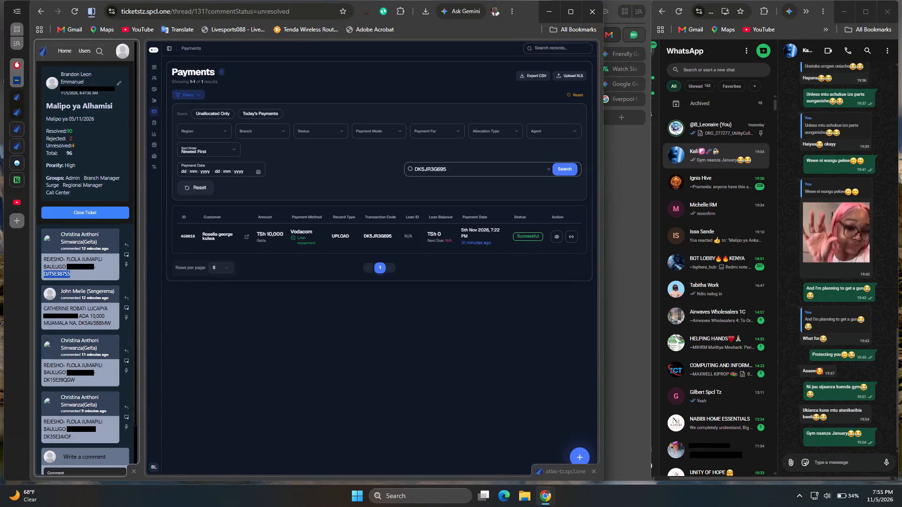
right_click(418, 169)
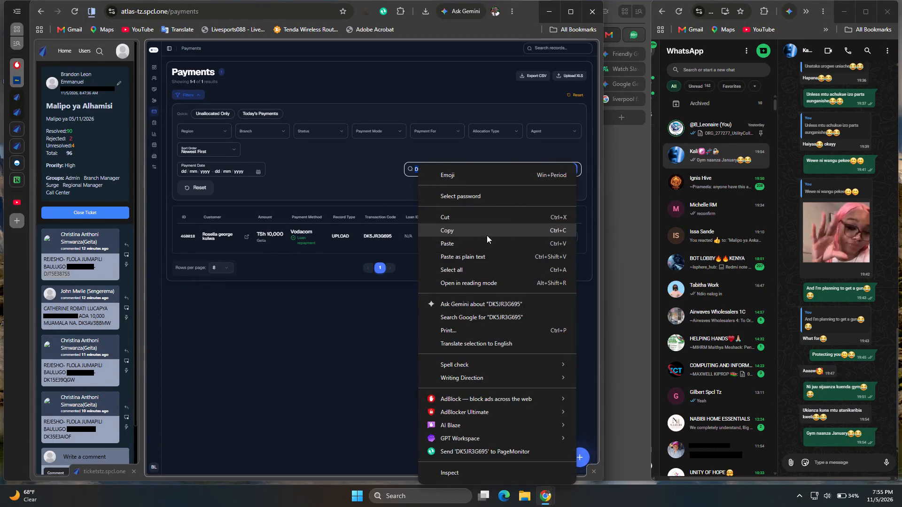
left_click(474, 238)
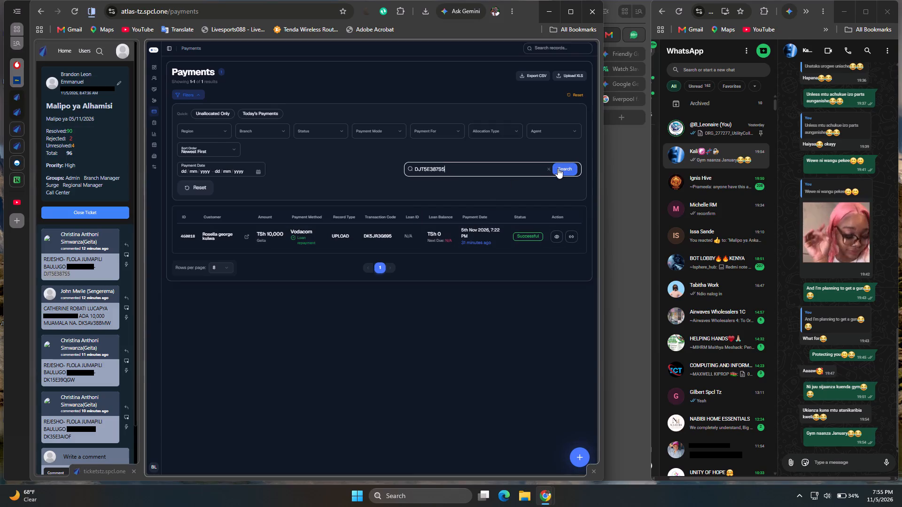
left_click(558, 168)
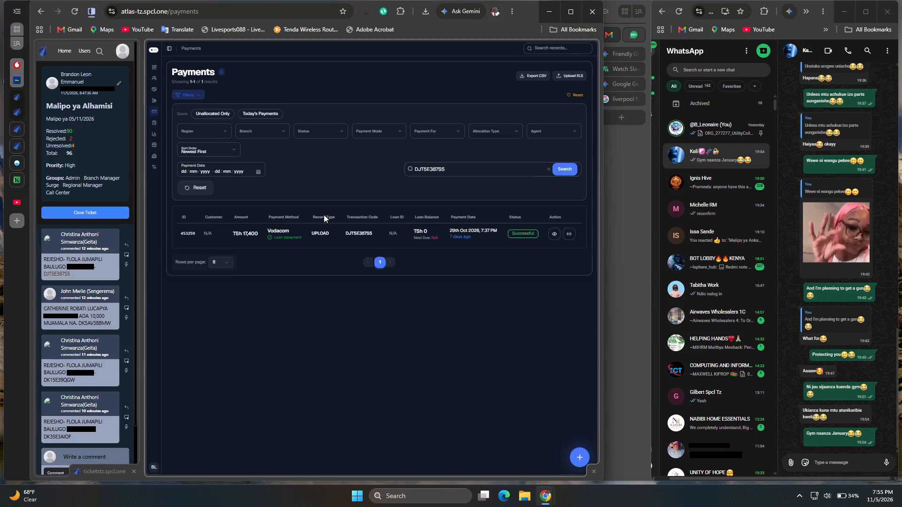
double_click(78, 267)
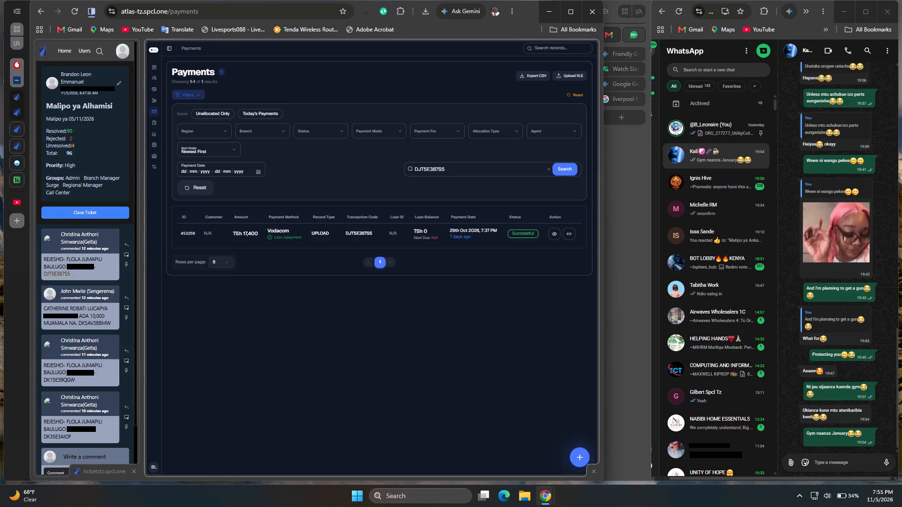
right_click(78, 267)
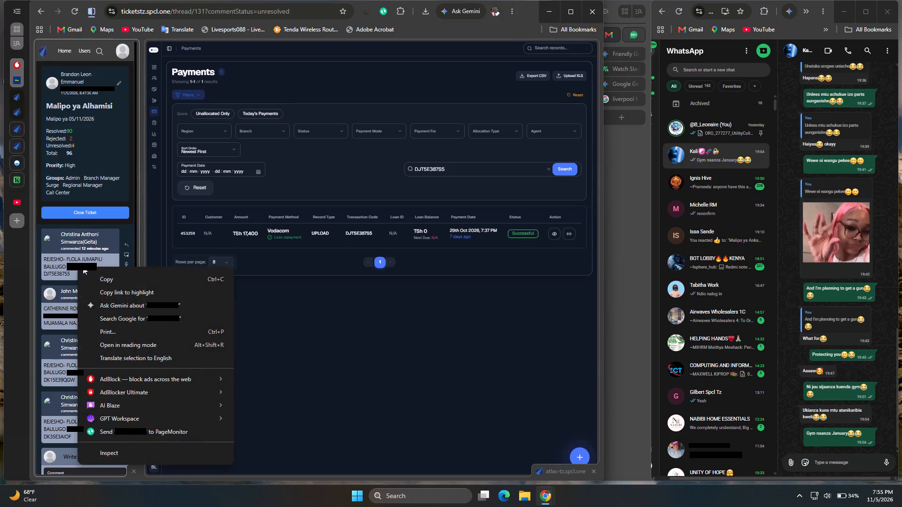
left_click(107, 276)
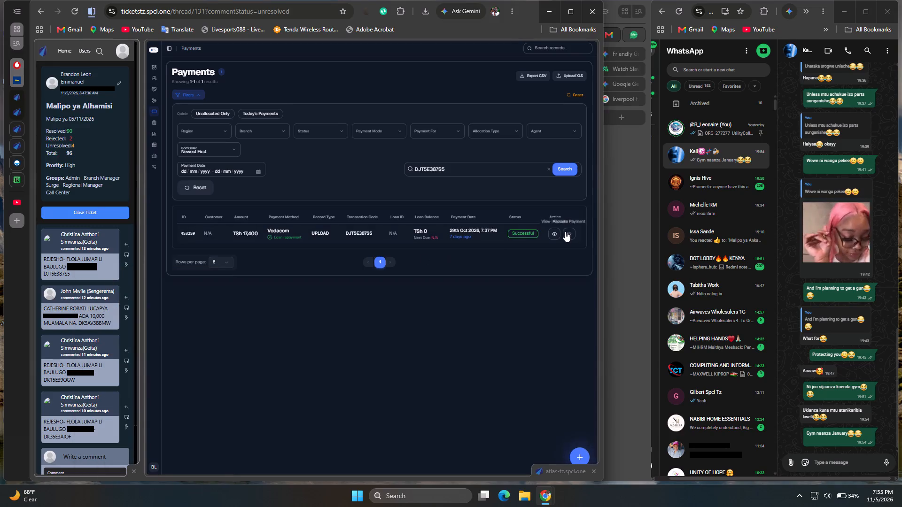
left_click(566, 231)
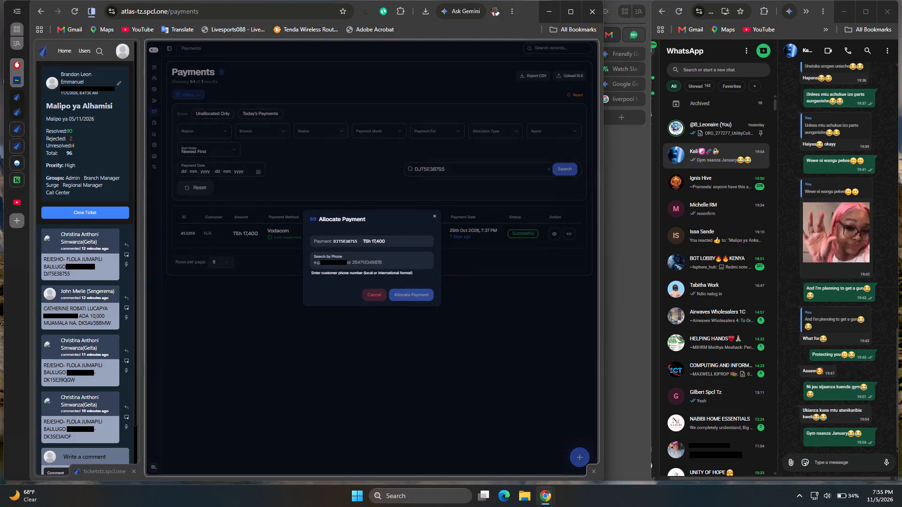
right_click(347, 262)
left_click(381, 314)
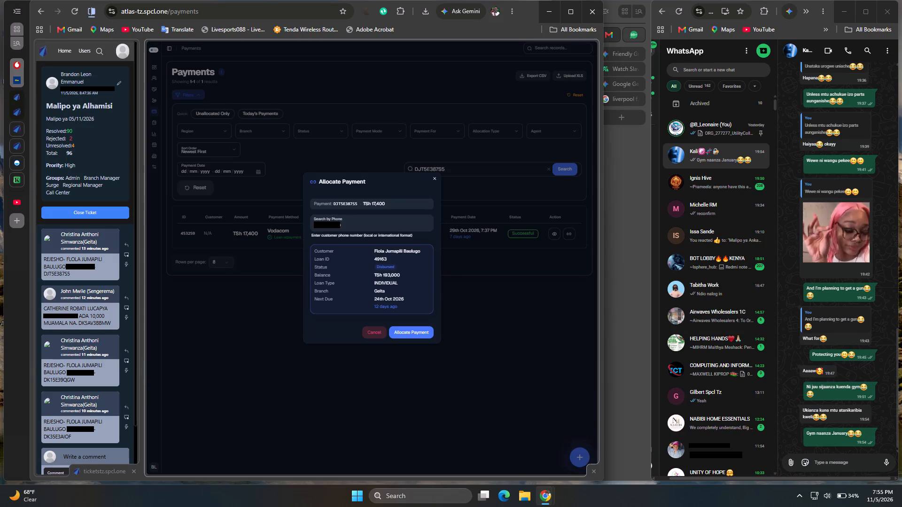
left_click(410, 332)
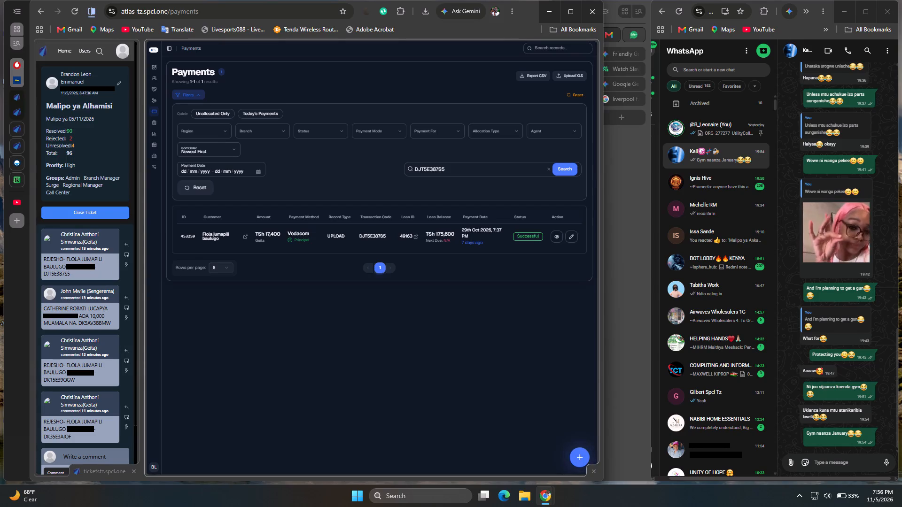
left_click(568, 168)
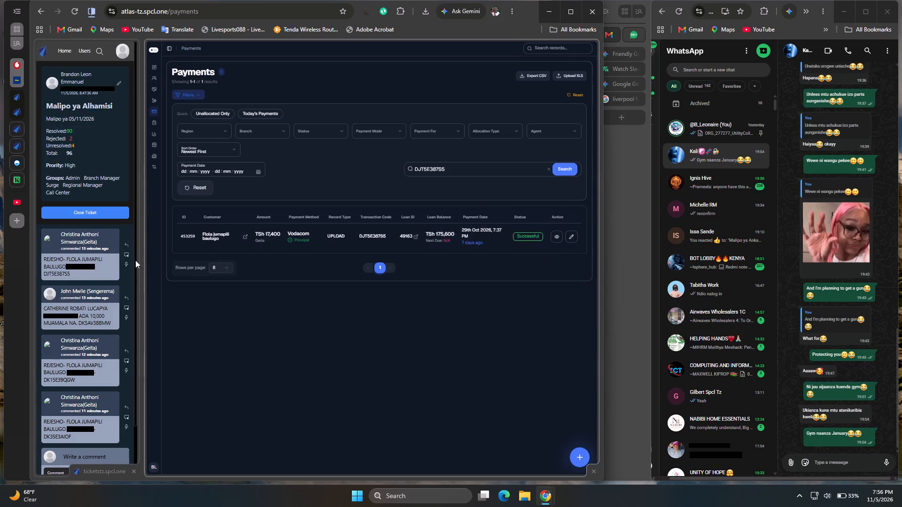
left_click(128, 254)
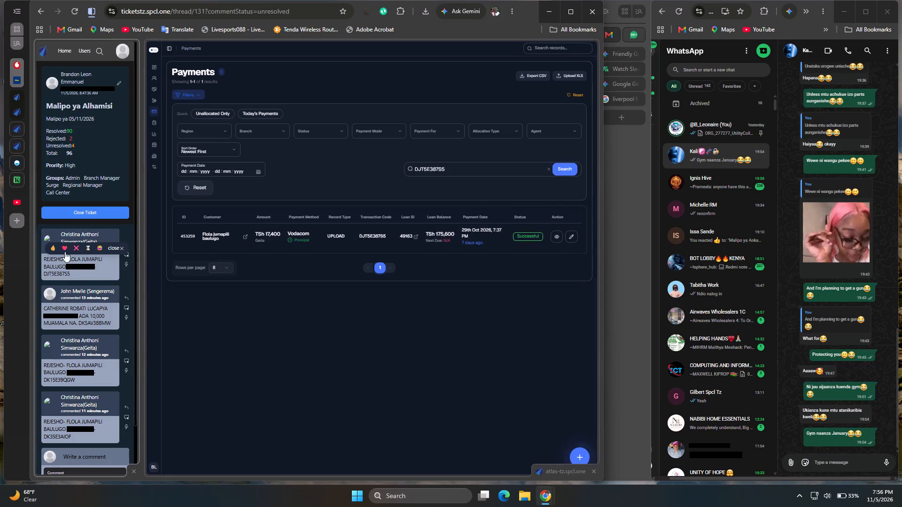
left_click(52, 249)
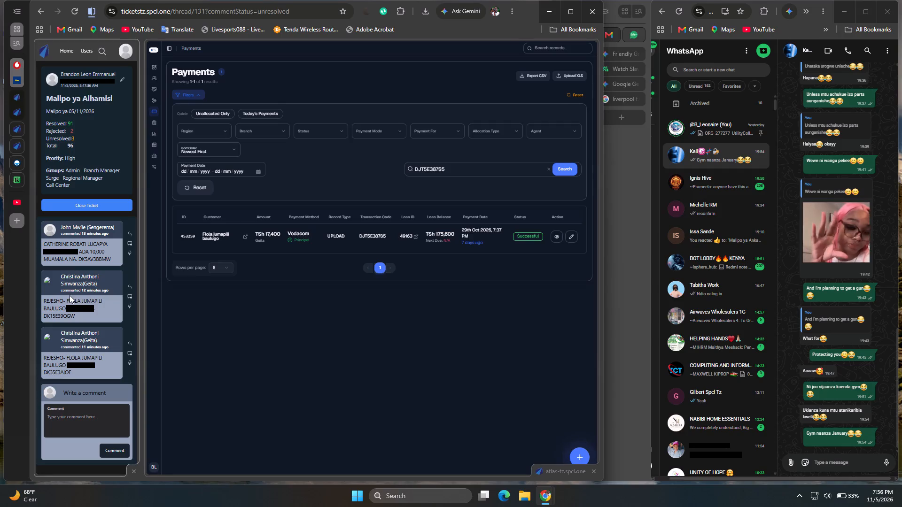
double_click(84, 258)
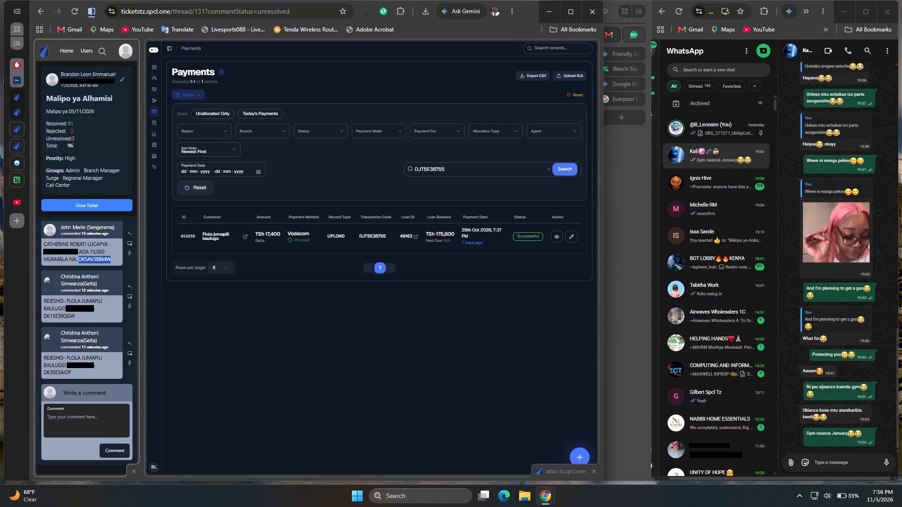
right_click(84, 258)
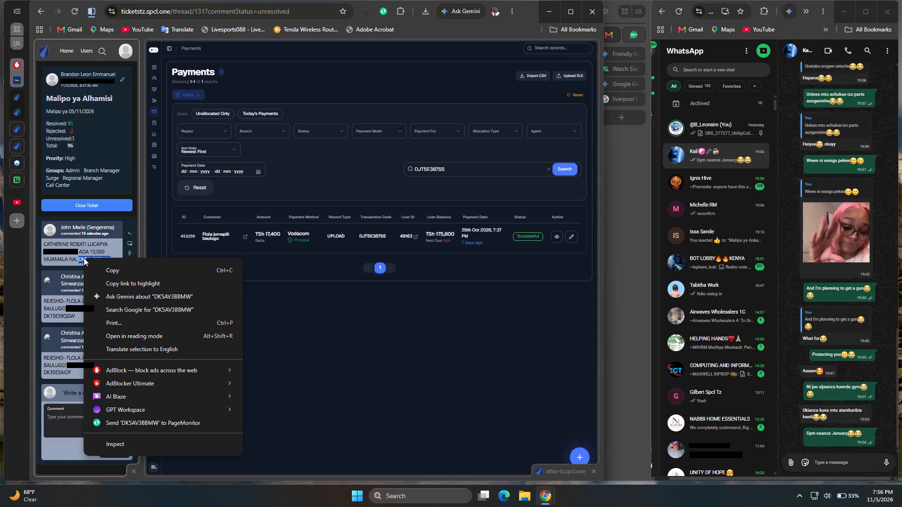
left_click(118, 267)
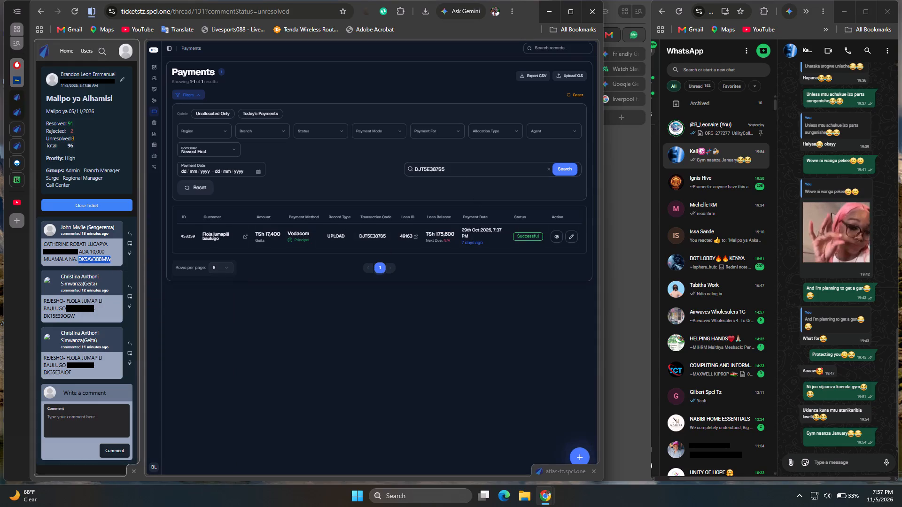
double_click(440, 170)
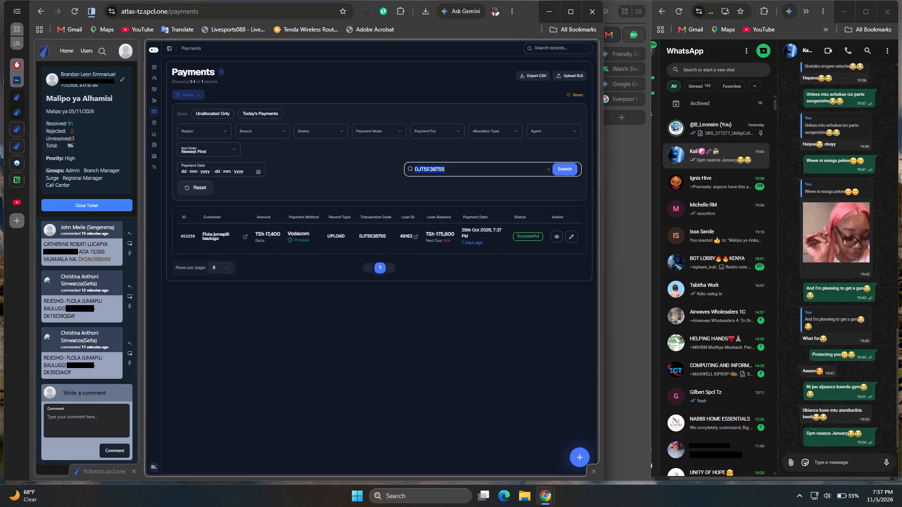
right_click(440, 170)
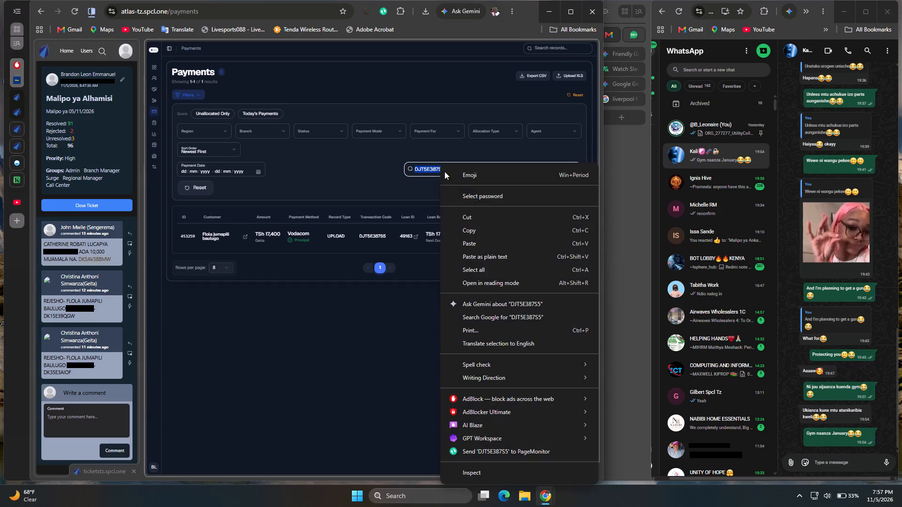
left_click(472, 242)
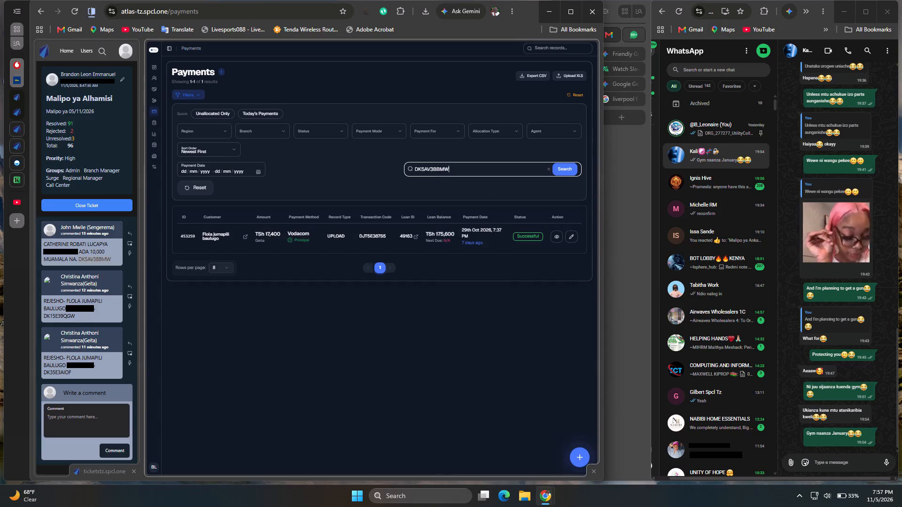
left_click(567, 169)
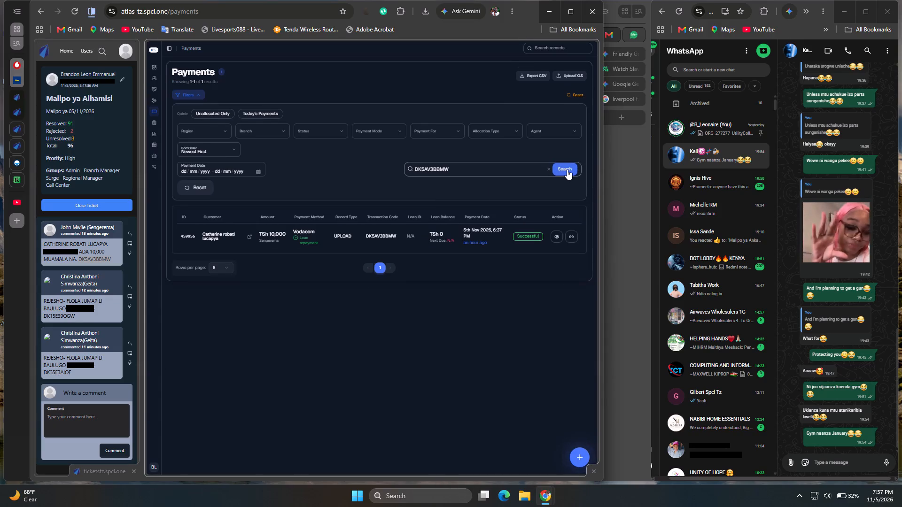
left_click(130, 240)
left_click(130, 243)
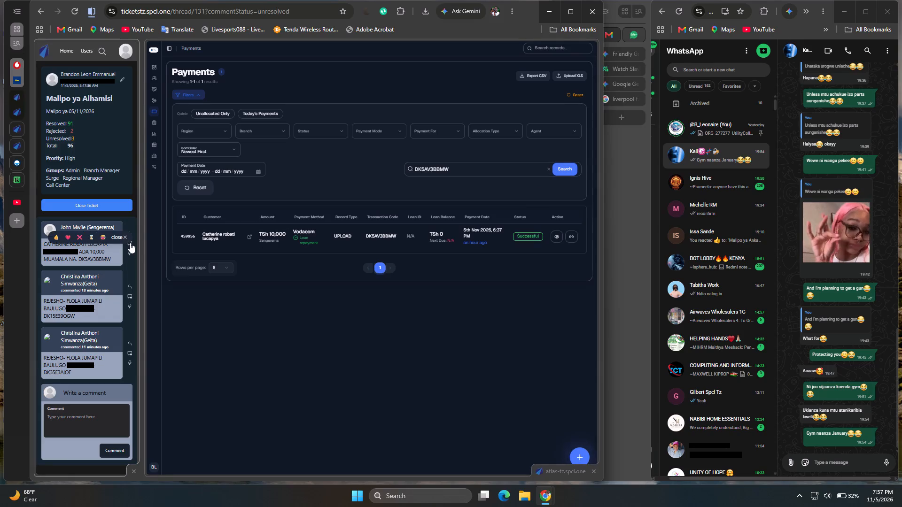
left_click(93, 251)
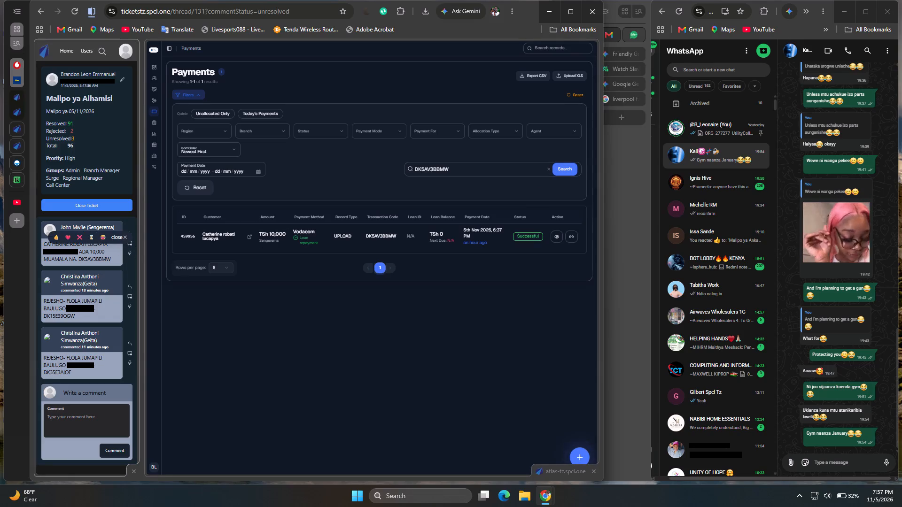
double_click(65, 251)
right_click(65, 251)
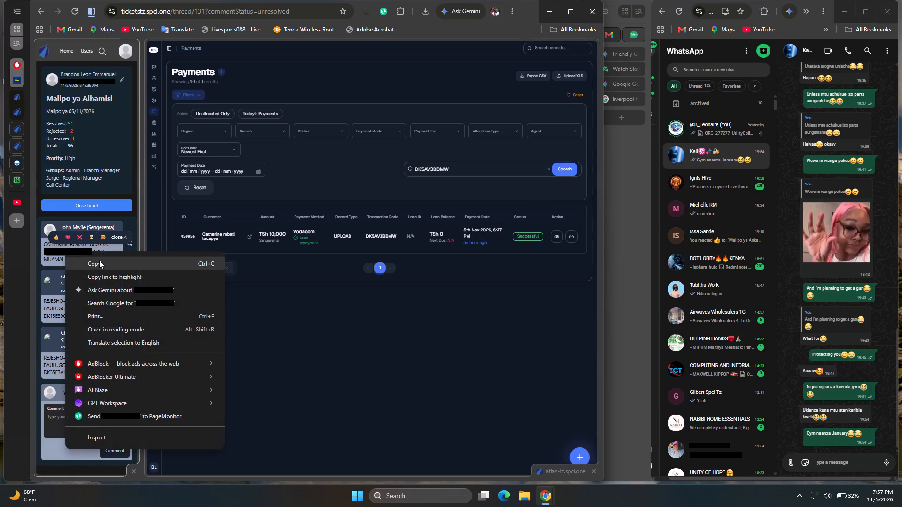
left_click(99, 260)
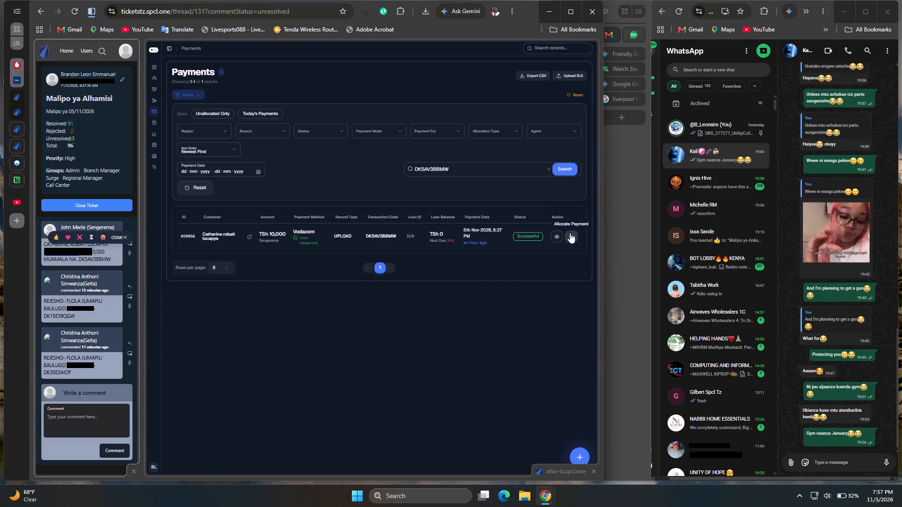
left_click(570, 233)
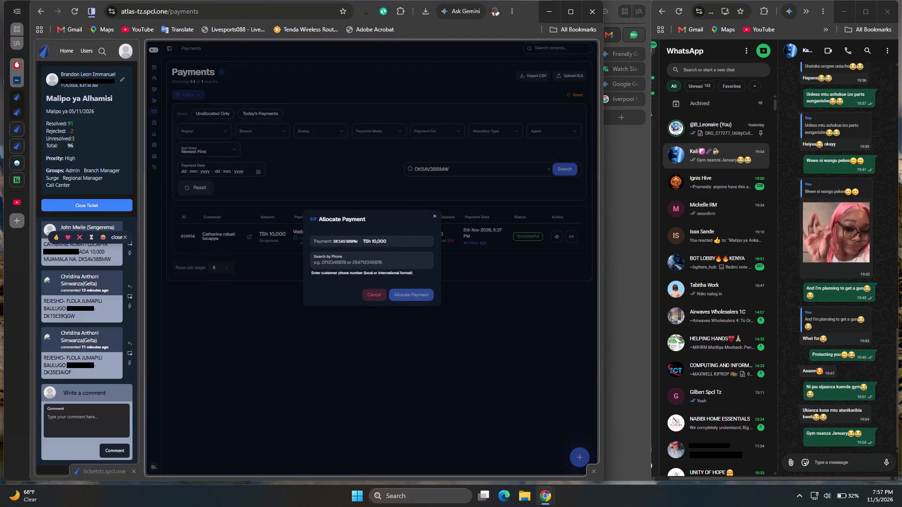
right_click(328, 266)
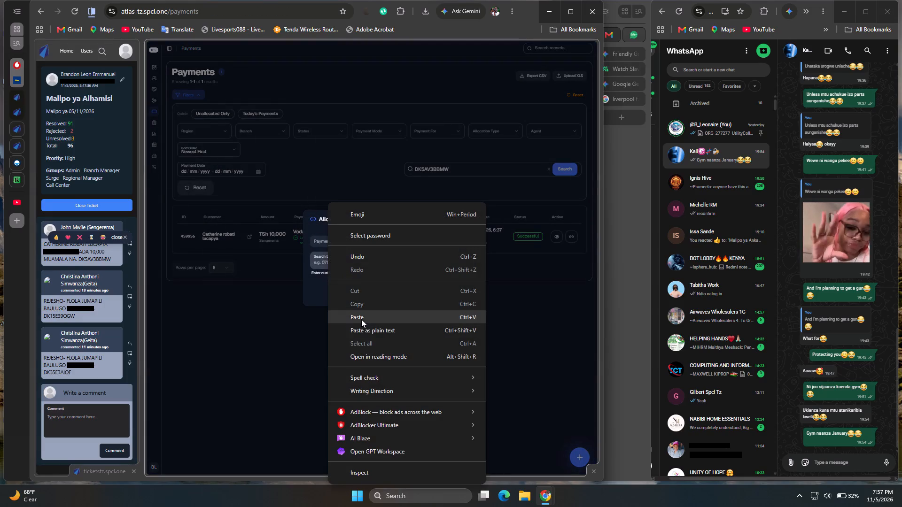
left_click(361, 319)
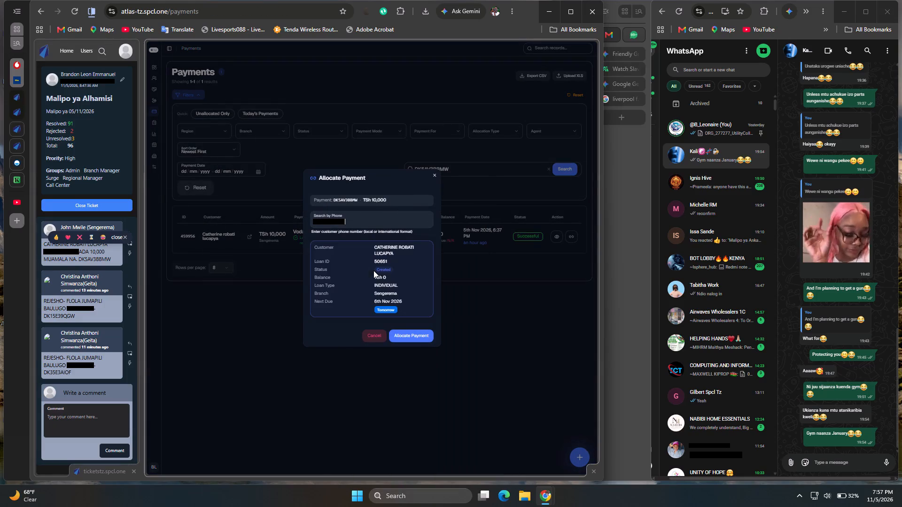
left_click(401, 336)
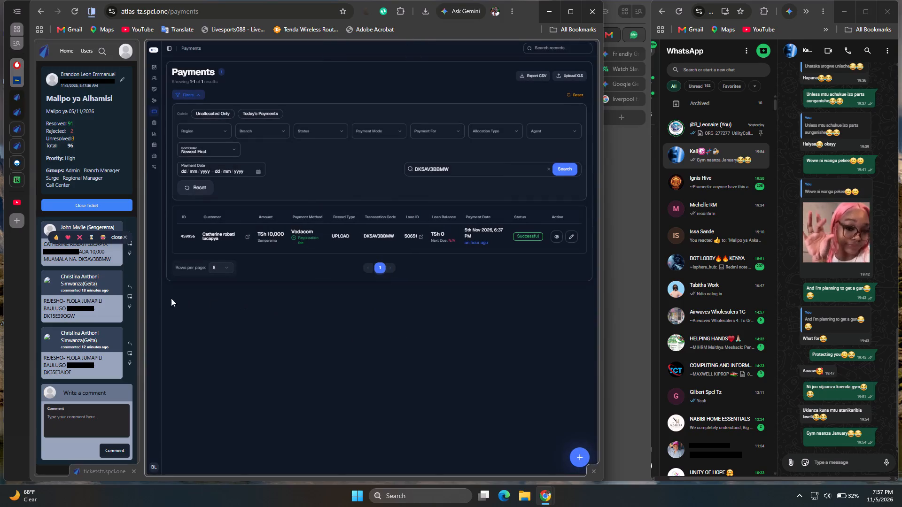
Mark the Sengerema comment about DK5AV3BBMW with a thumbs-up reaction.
left_click(57, 238)
double_click(69, 318)
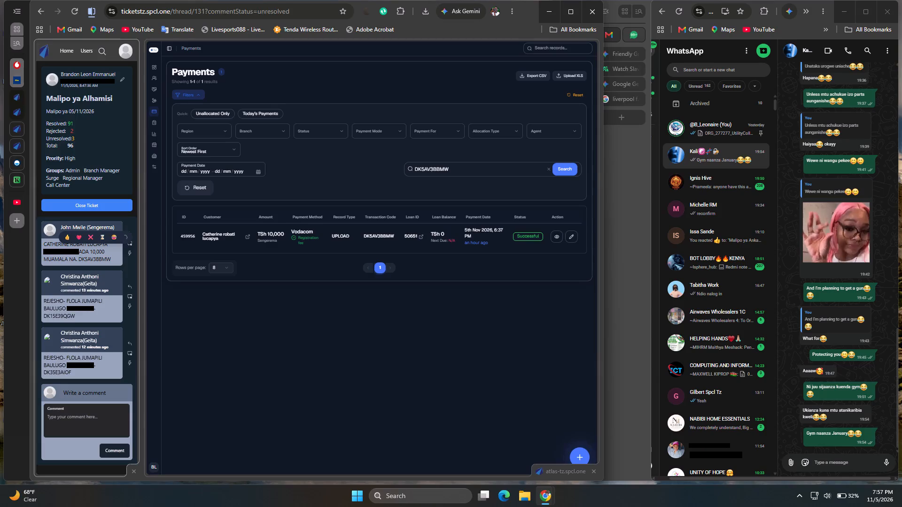
right_click(69, 318)
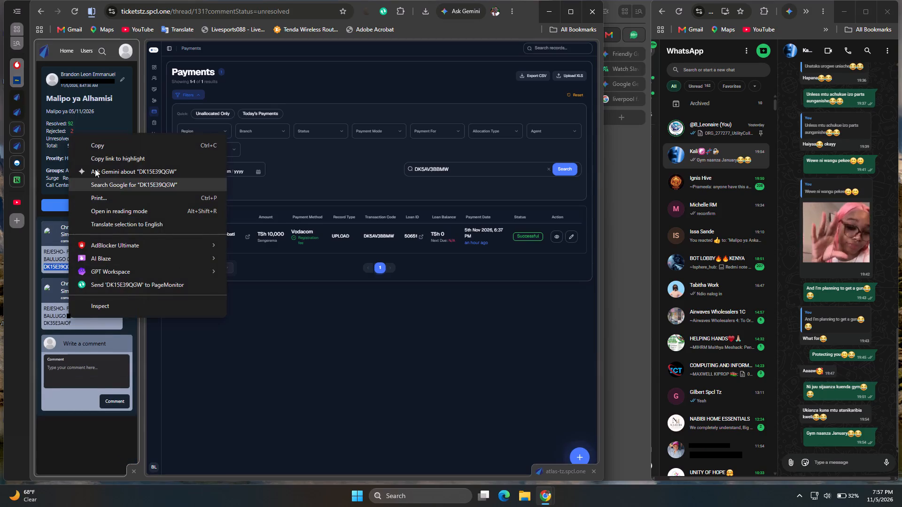
left_click(98, 147)
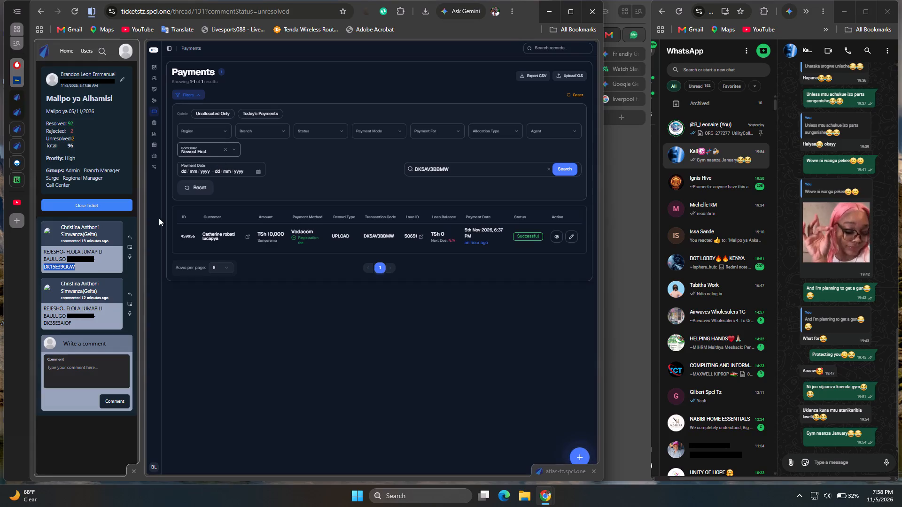
right_click(72, 266)
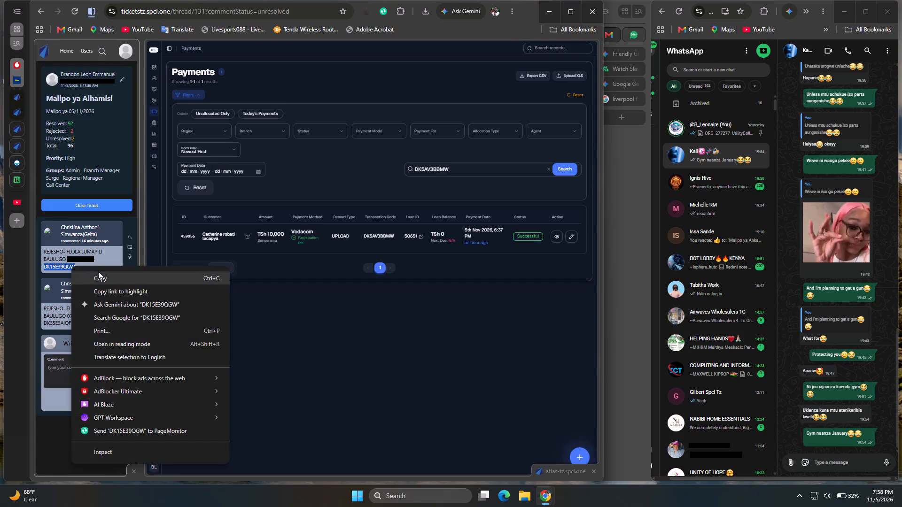
double_click(441, 167)
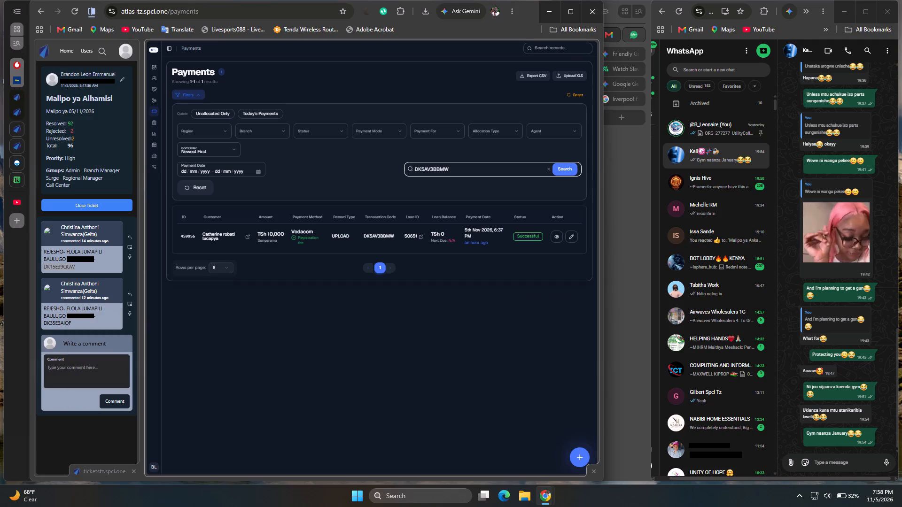
right_click(440, 169)
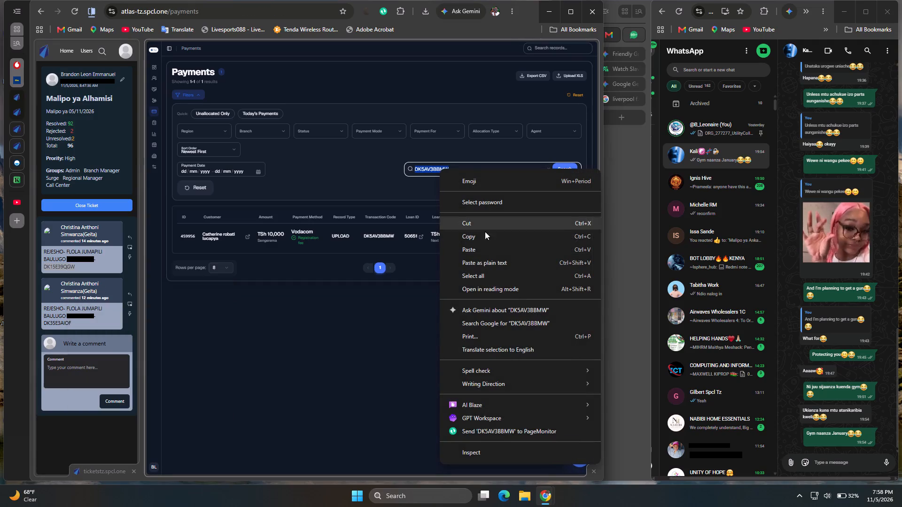
left_click(478, 252)
left_click(561, 165)
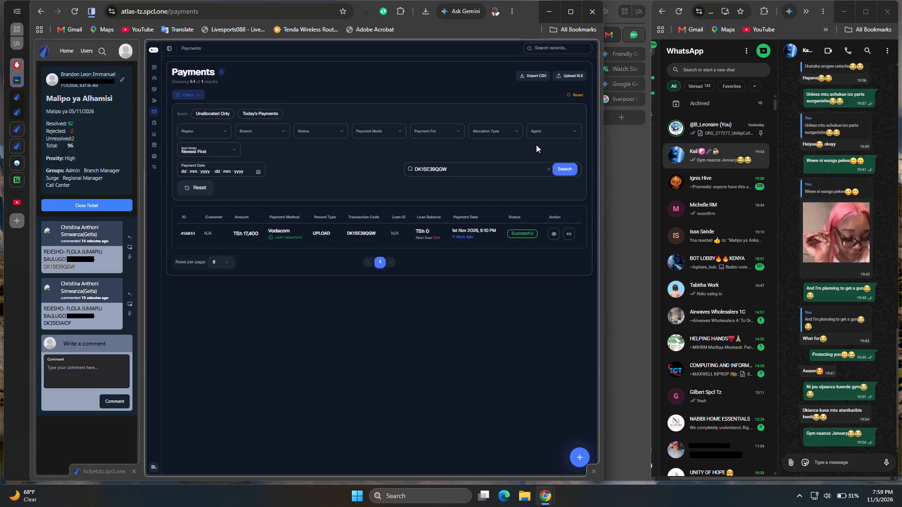
left_click(562, 170)
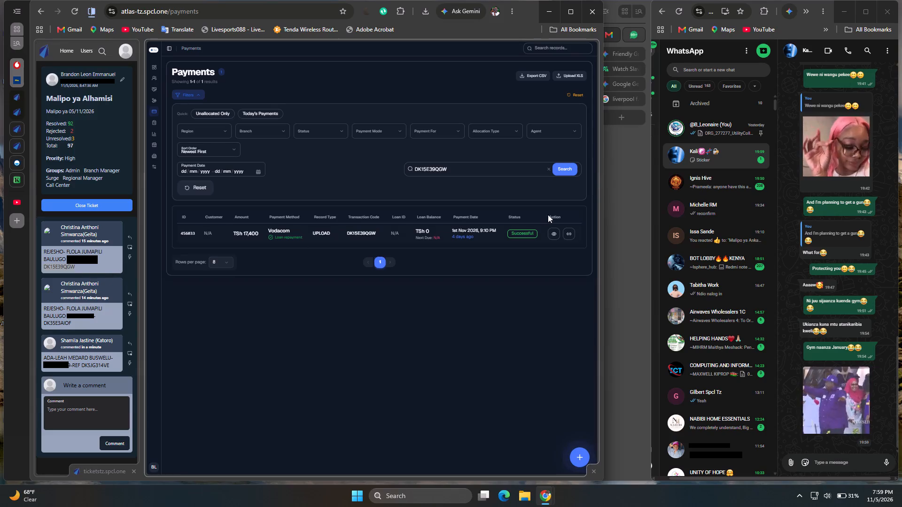
double_click(85, 258)
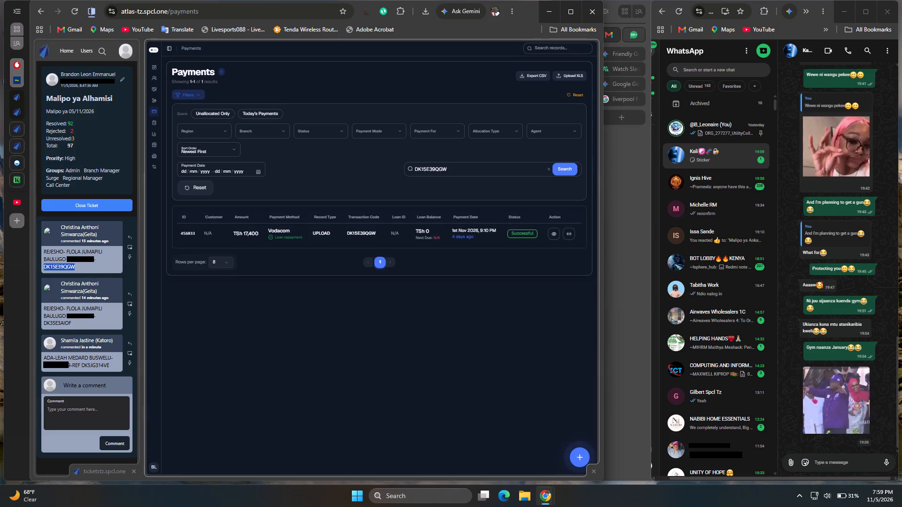
right_click(85, 258)
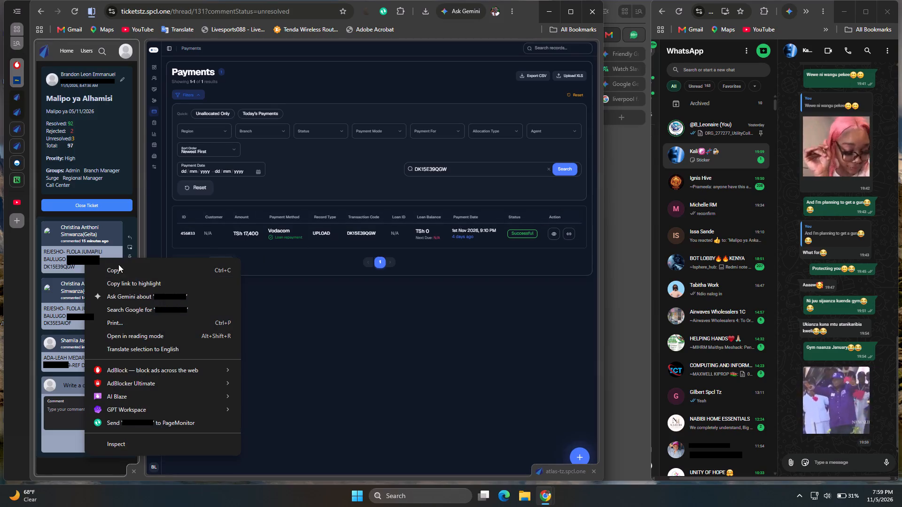
left_click(119, 269)
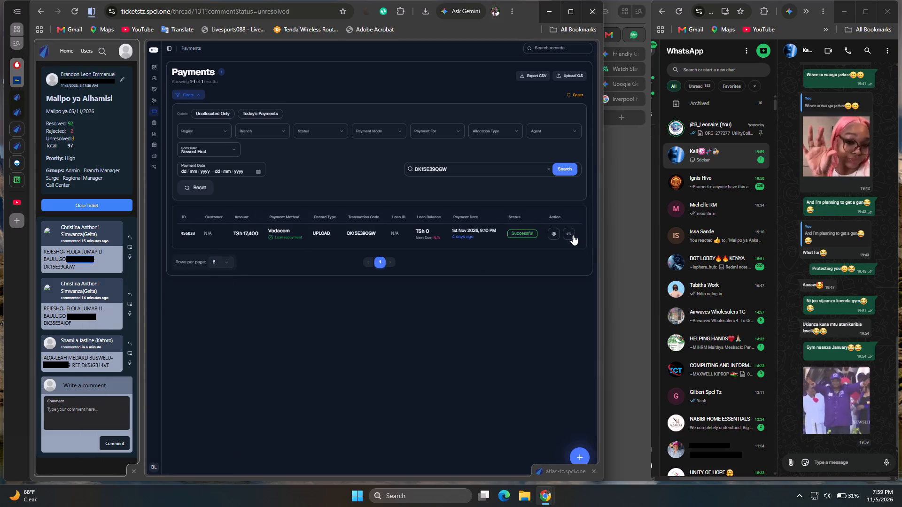
left_click(570, 234)
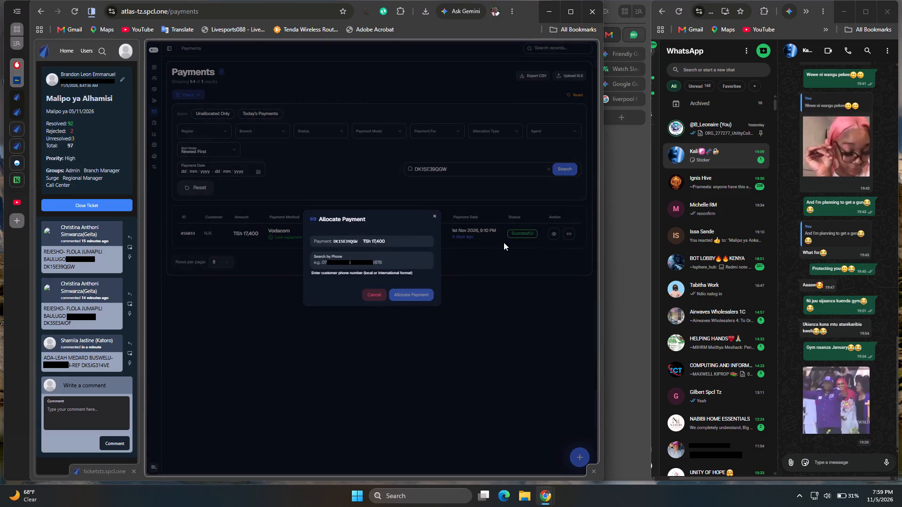
right_click(365, 264)
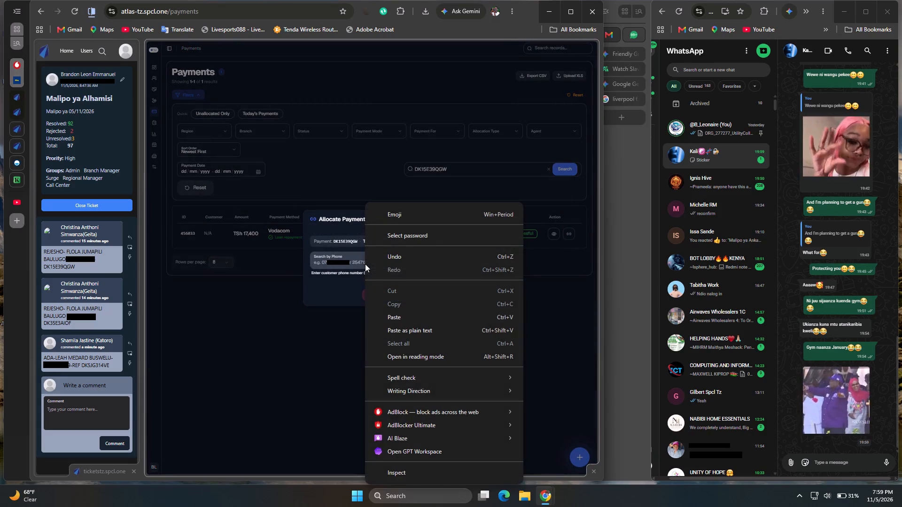
left_click(392, 315)
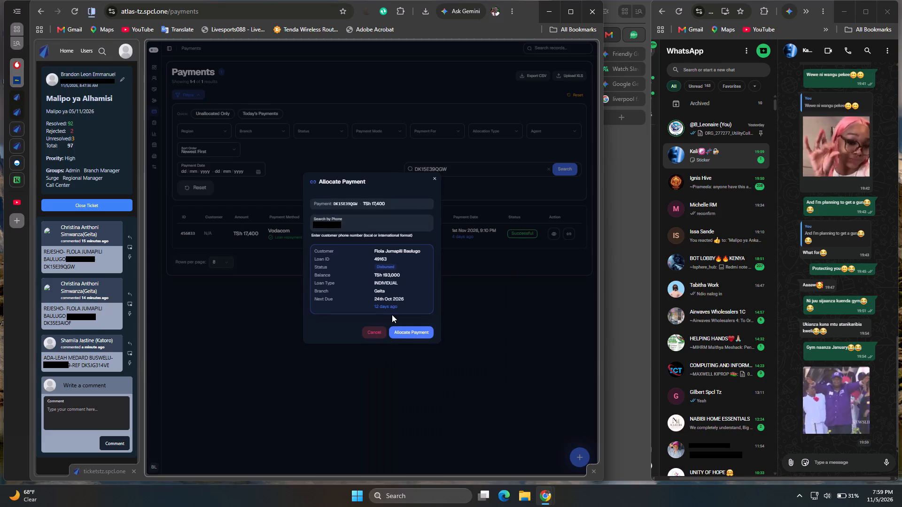
left_click(405, 331)
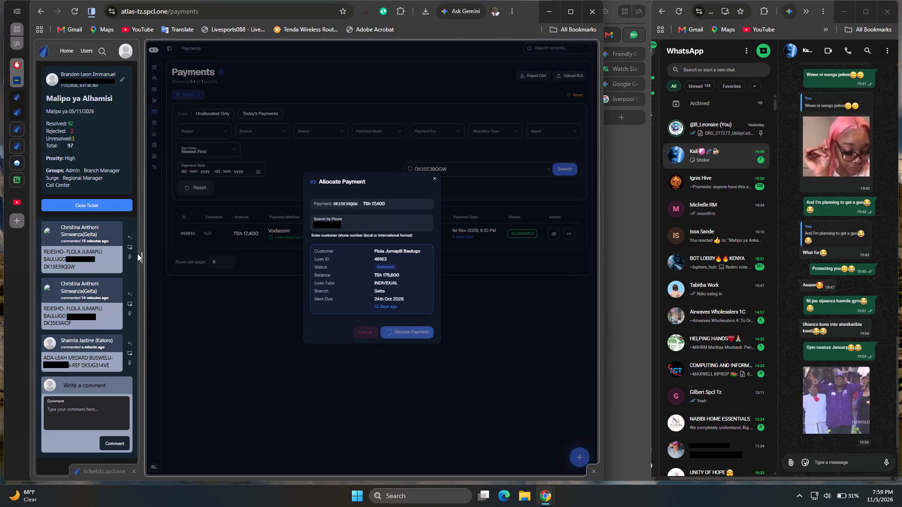
left_click(129, 247)
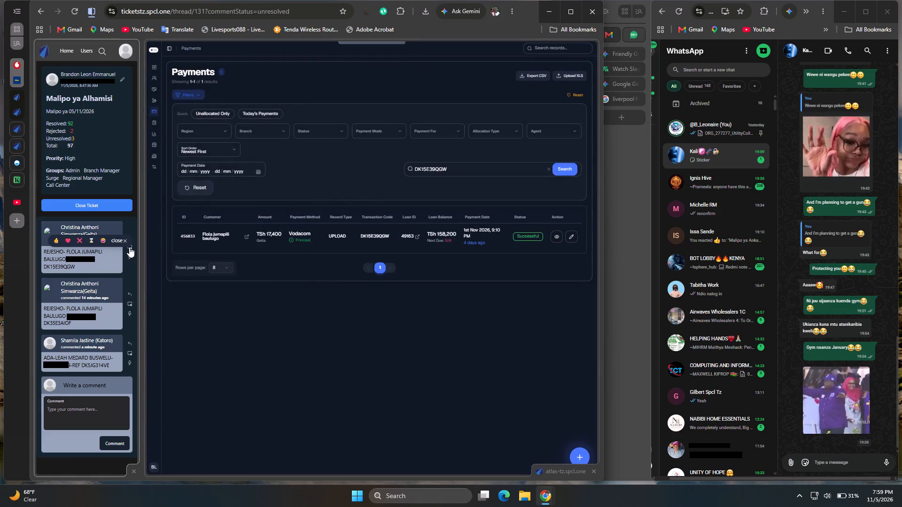
left_click(55, 242)
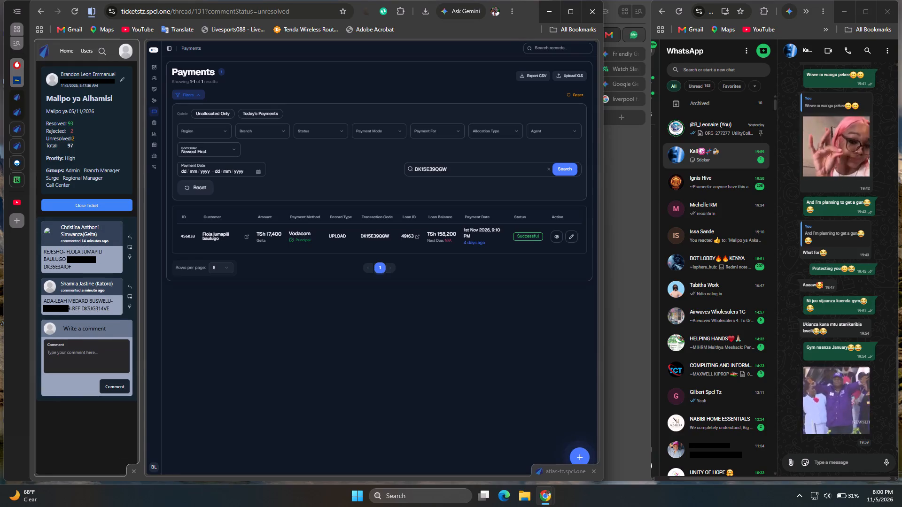
double_click(59, 266)
right_click(59, 266)
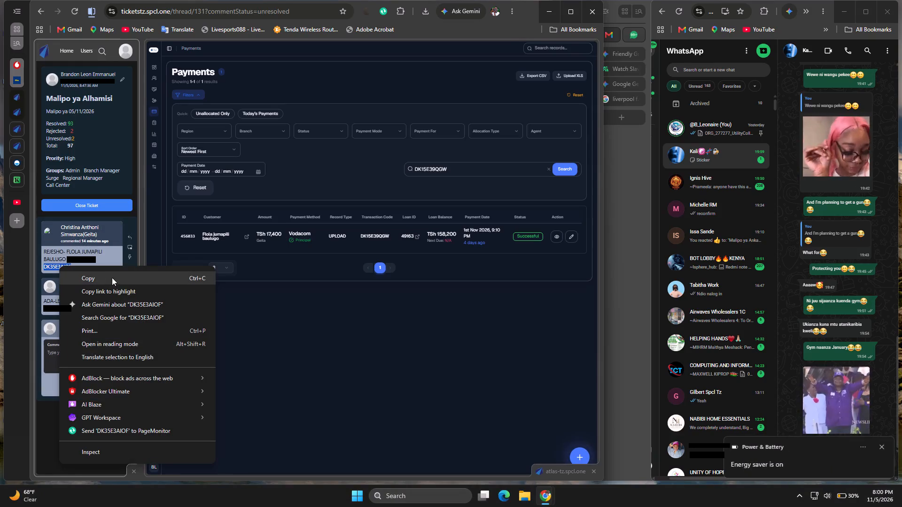
left_click(117, 279)
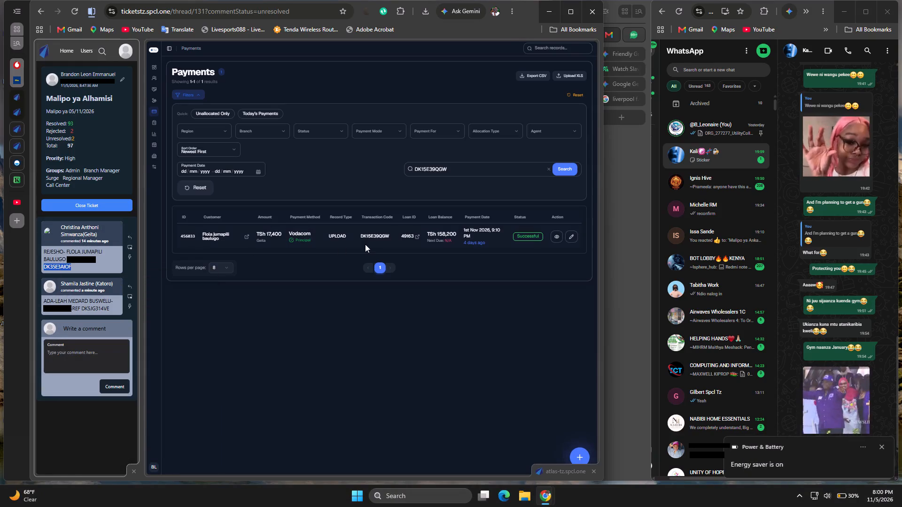
double_click(417, 168)
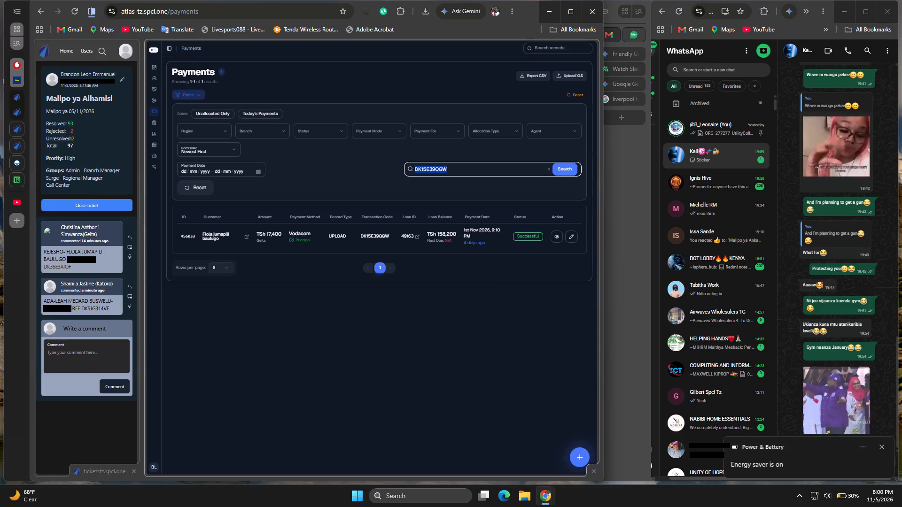
right_click(417, 168)
left_click(453, 242)
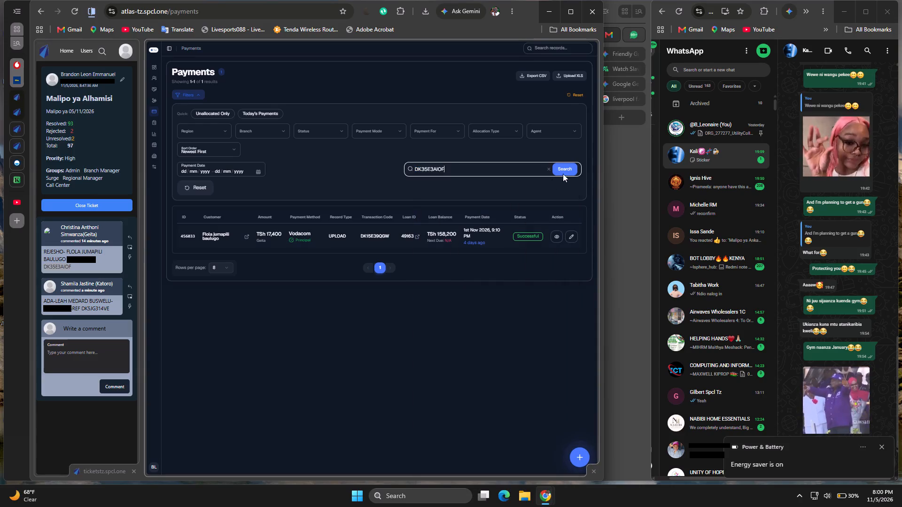
left_click(568, 169)
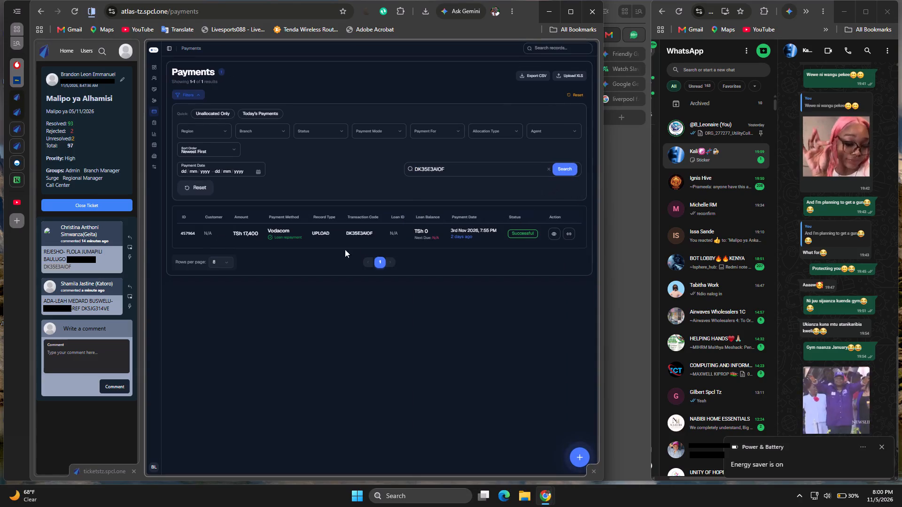
double_click(79, 259)
right_click(79, 259)
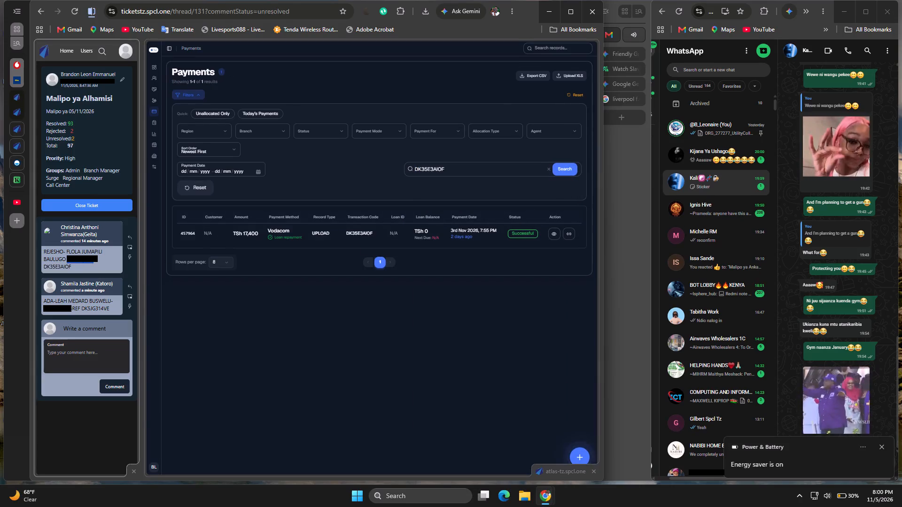
left_click(119, 271)
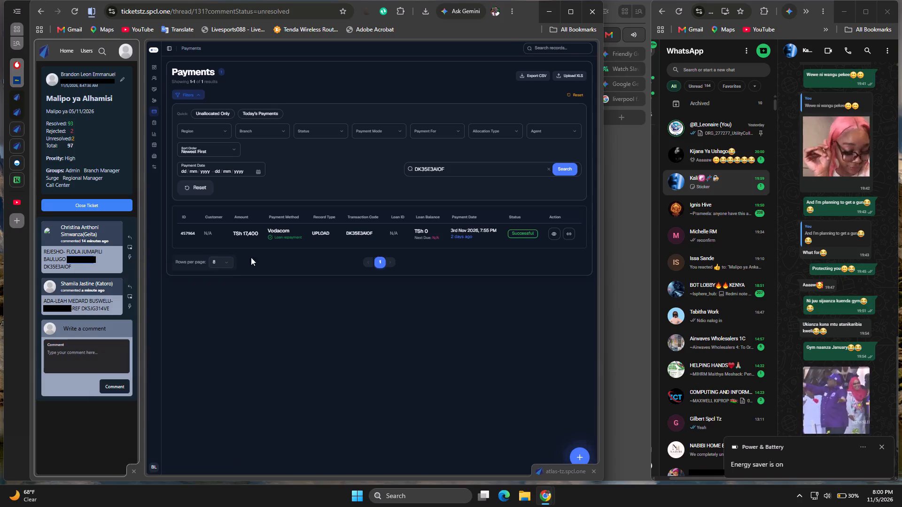
left_click(566, 231)
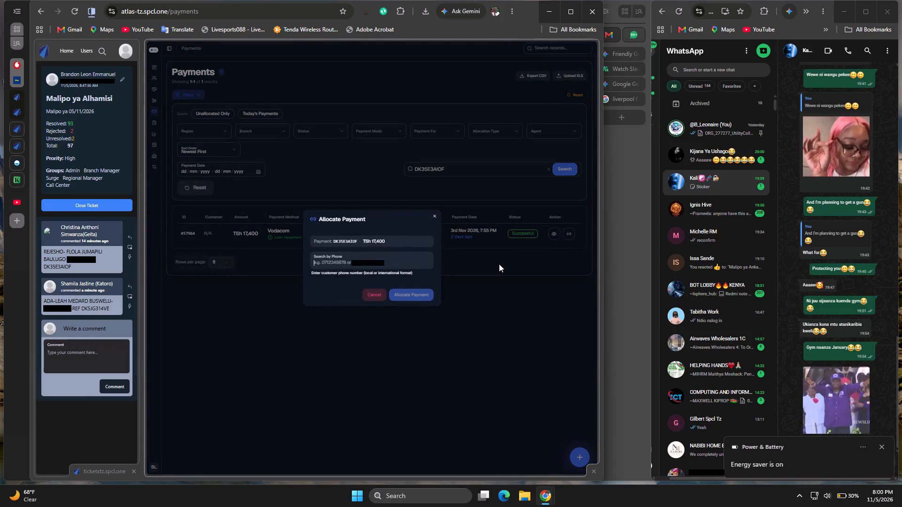
right_click(379, 262)
left_click(411, 314)
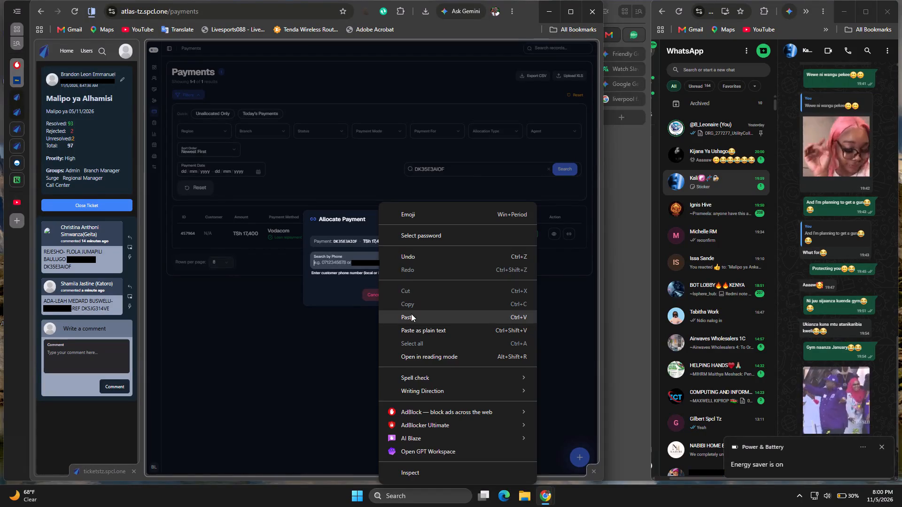
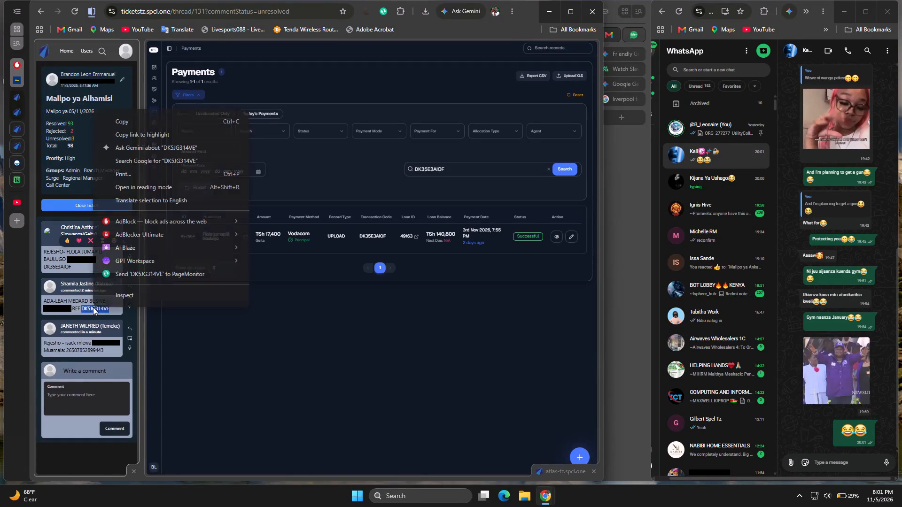
left_click(118, 122)
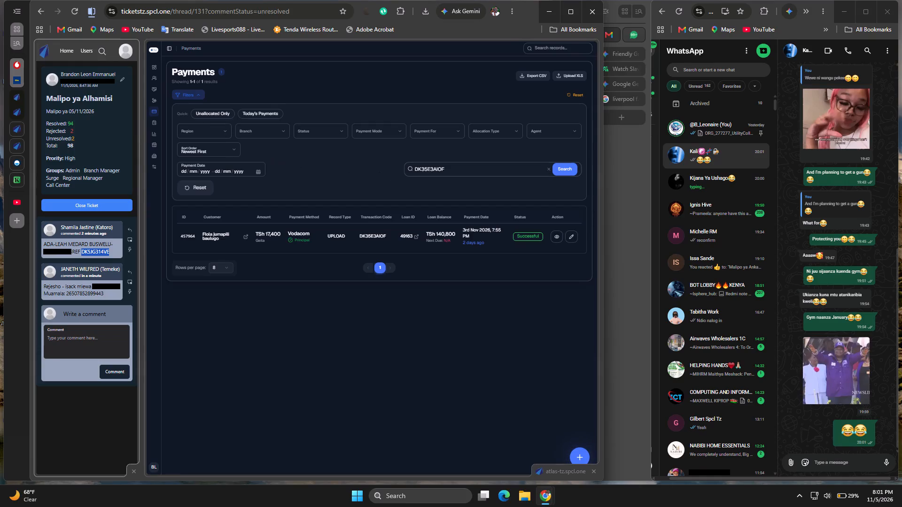
double_click(426, 168)
key("ctrl+v")
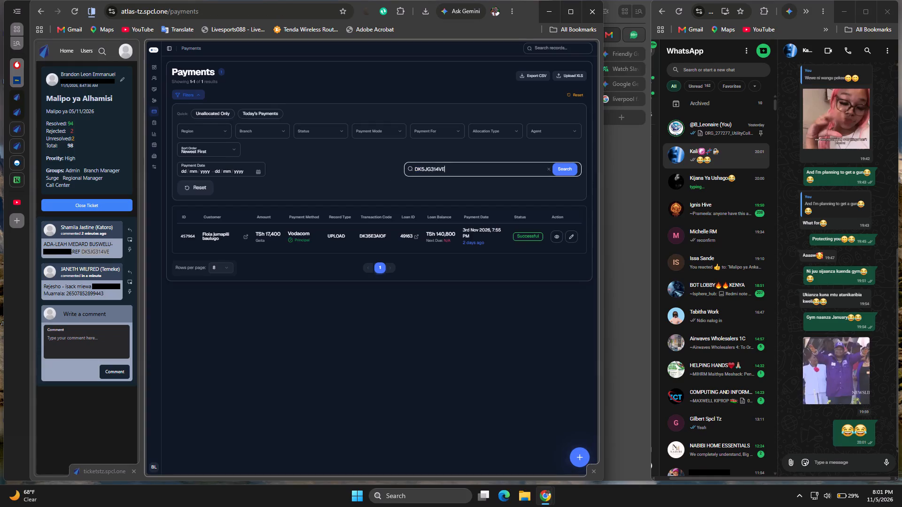
key("Return")
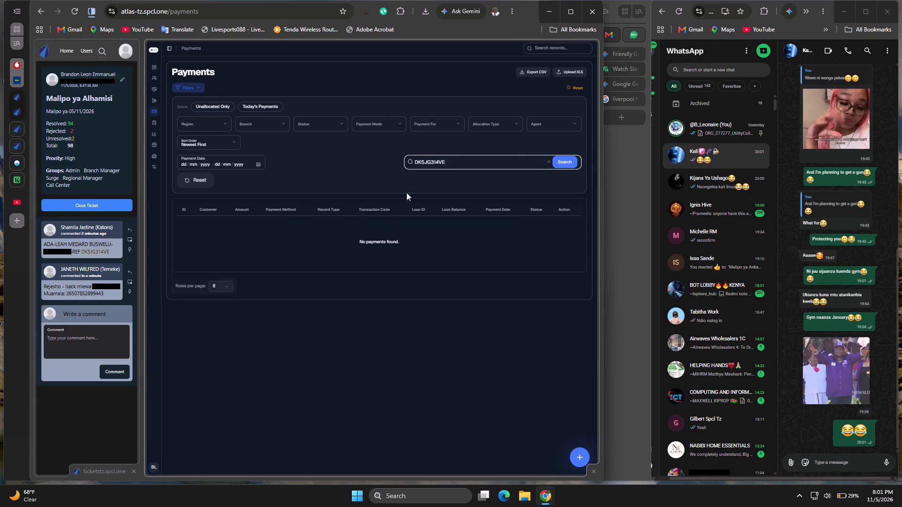
Switch to the M-Pesa Organization Portal and rerun the Utility Collection Account statement search for 05/11/2026.
left_click(19, 75)
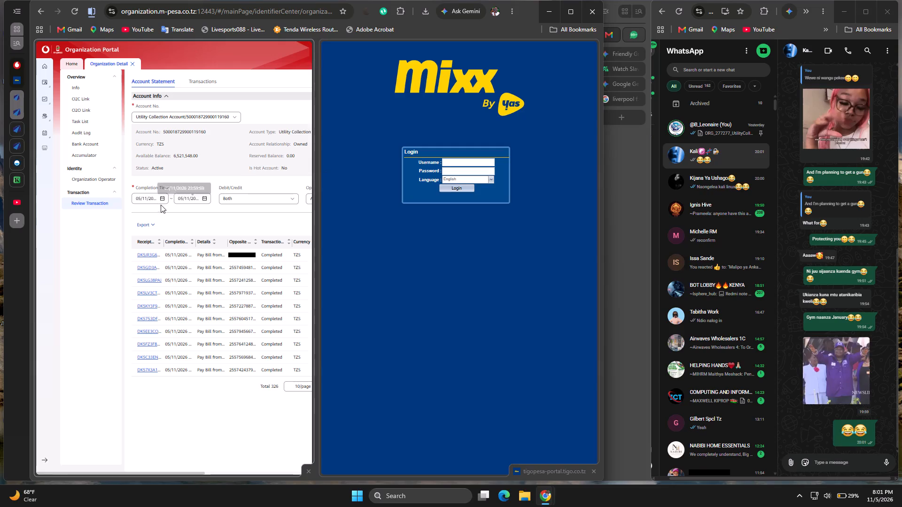
middle_click(149, 210)
left_click(253, 211)
left_click(254, 200)
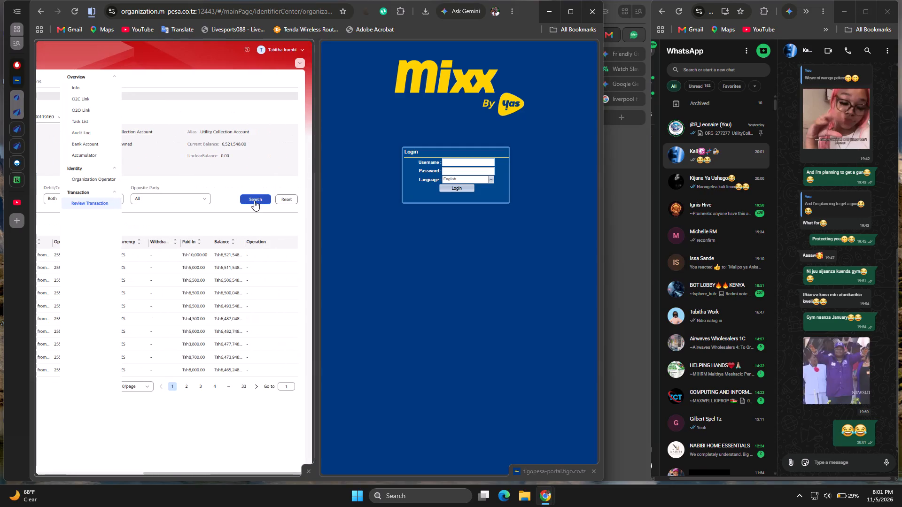